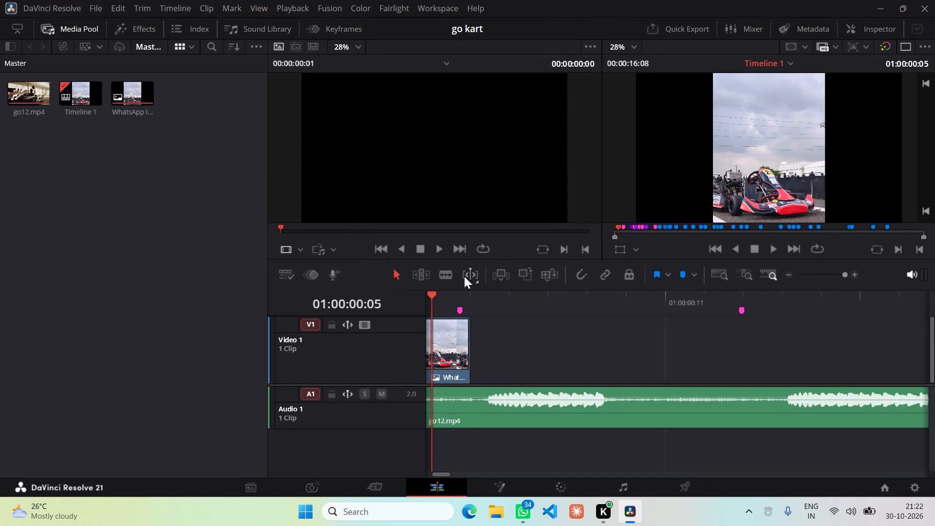
Load the go12.mp4 clip from the media pool into the source viewer.
left_click_drag(26, 98, 267, 139)
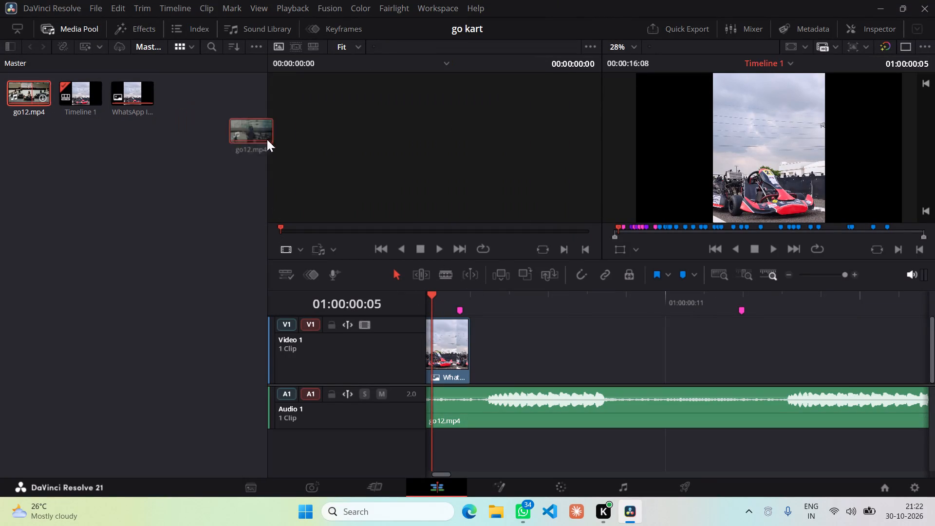
left_click_drag(267, 139, 374, 158)
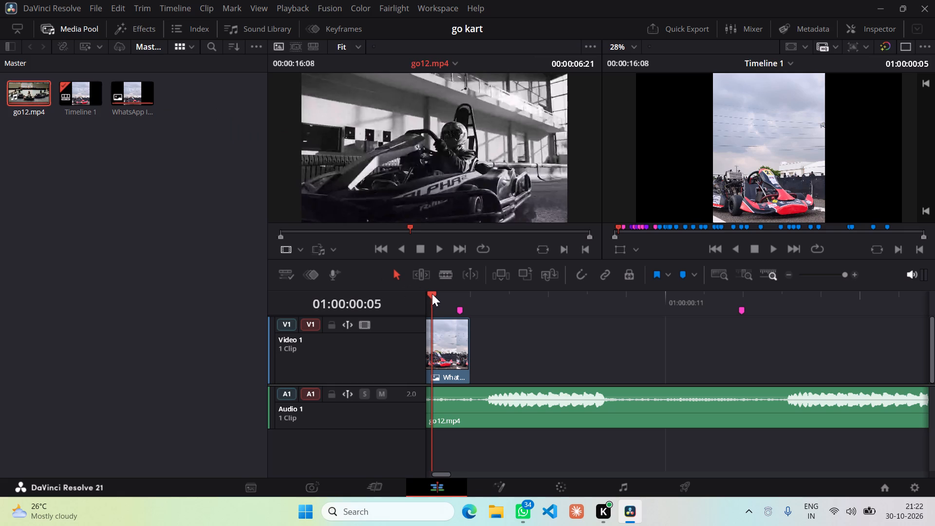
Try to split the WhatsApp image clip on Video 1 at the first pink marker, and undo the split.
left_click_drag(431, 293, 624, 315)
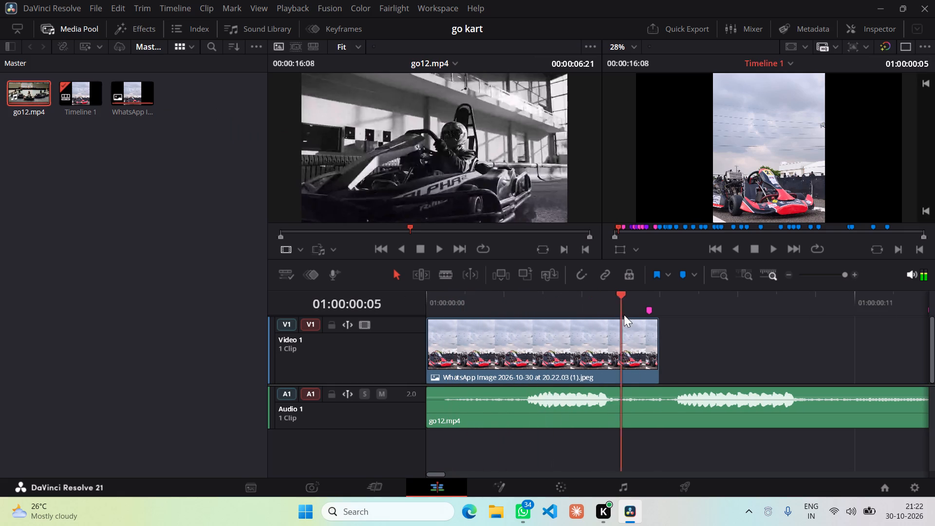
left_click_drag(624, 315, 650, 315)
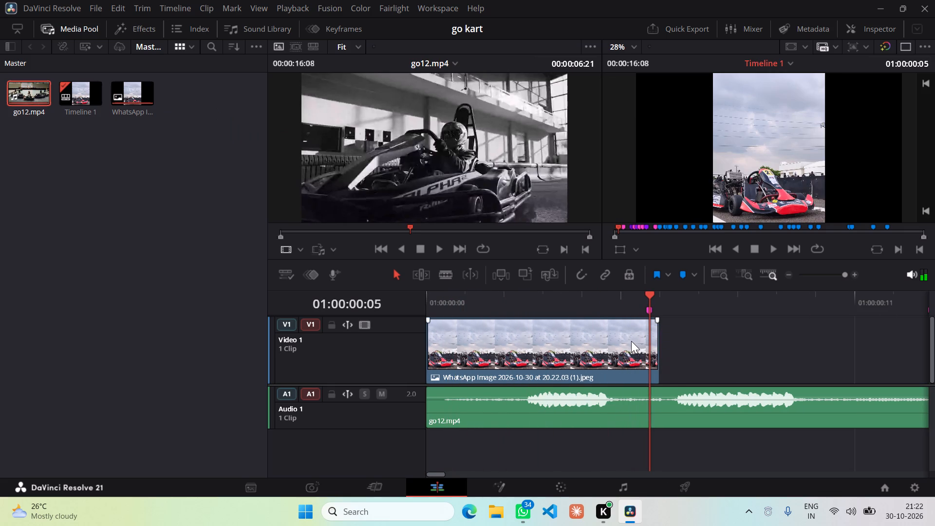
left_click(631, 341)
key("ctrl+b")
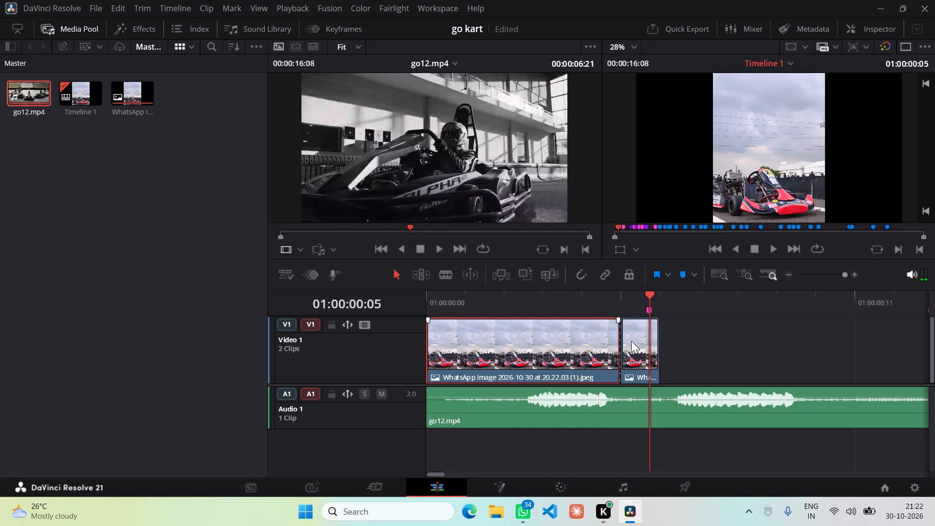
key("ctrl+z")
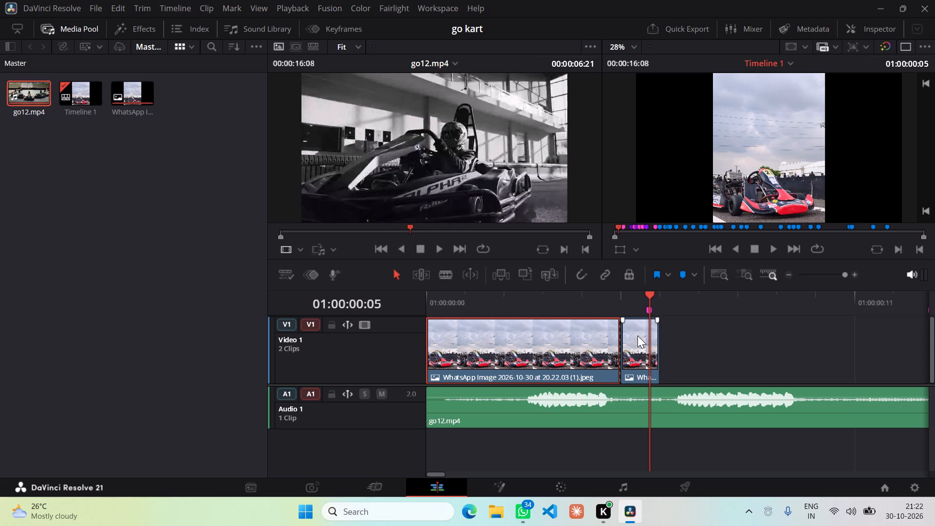
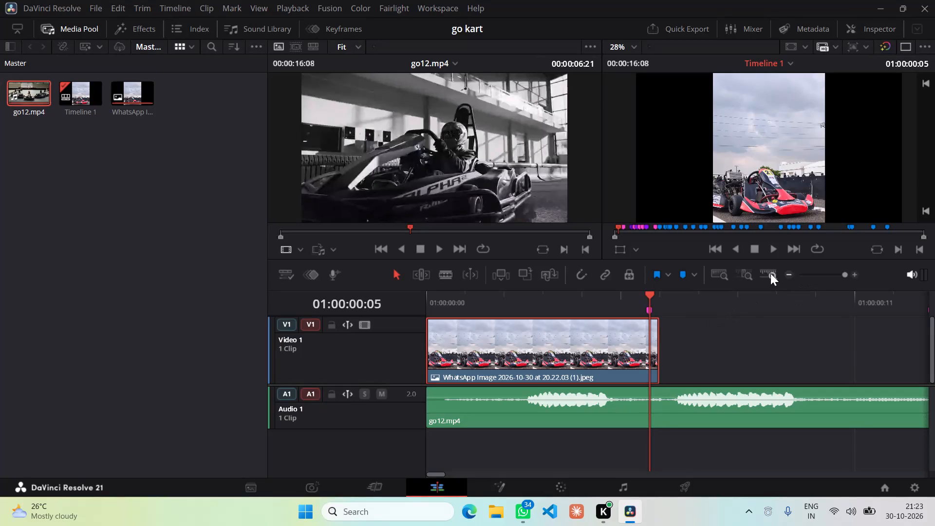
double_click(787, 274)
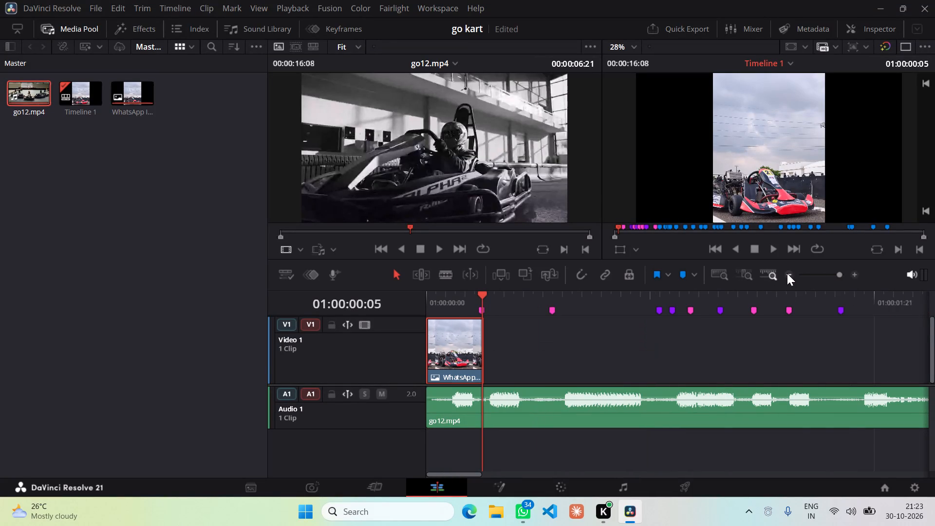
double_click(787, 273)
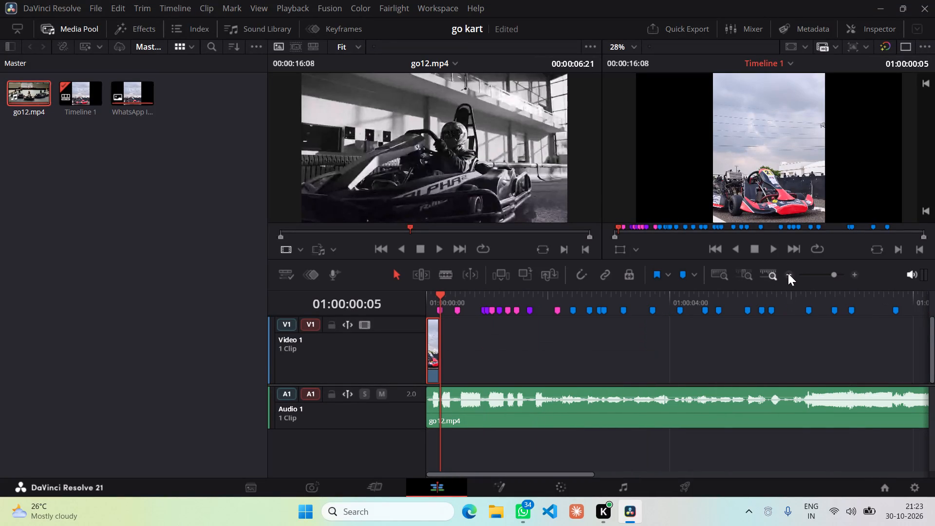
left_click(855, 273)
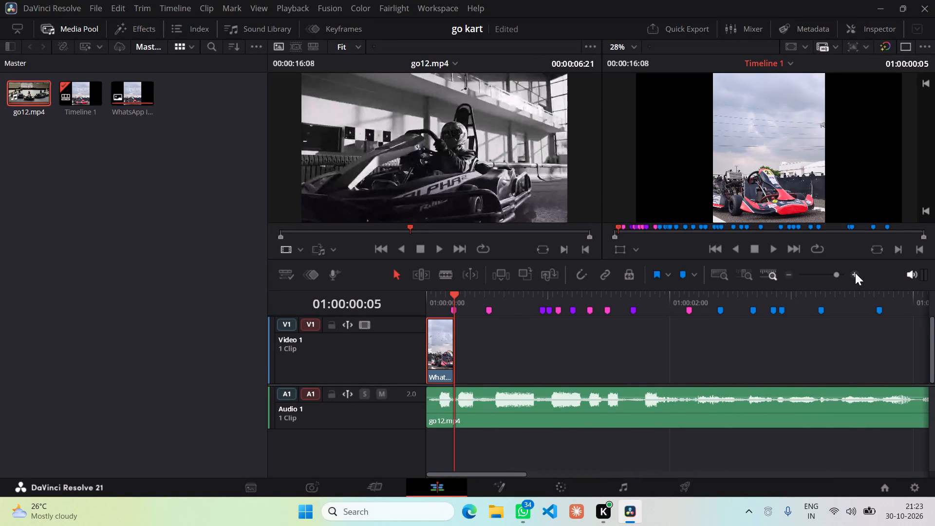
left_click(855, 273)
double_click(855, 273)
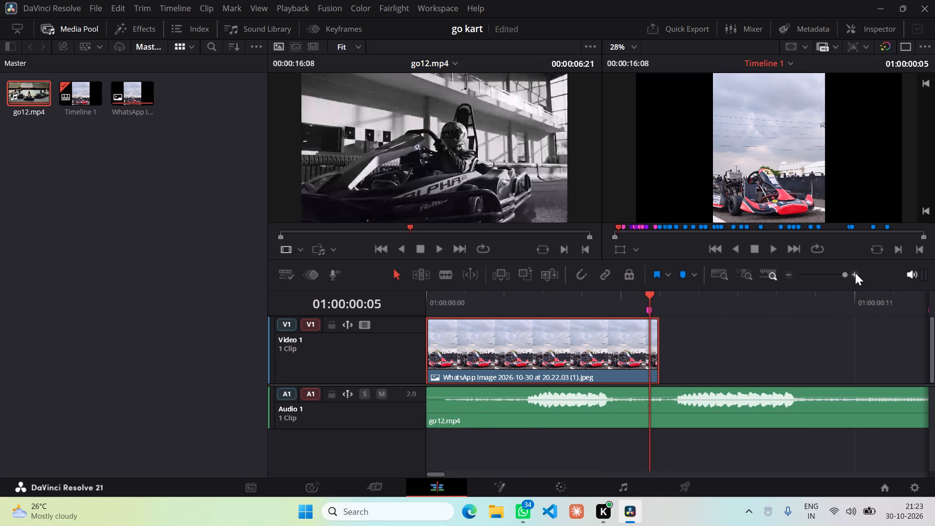
Play the opening of Timeline 1 from the start to check the image clip against the audio beats and markers.
left_click(787, 274)
left_click(787, 273)
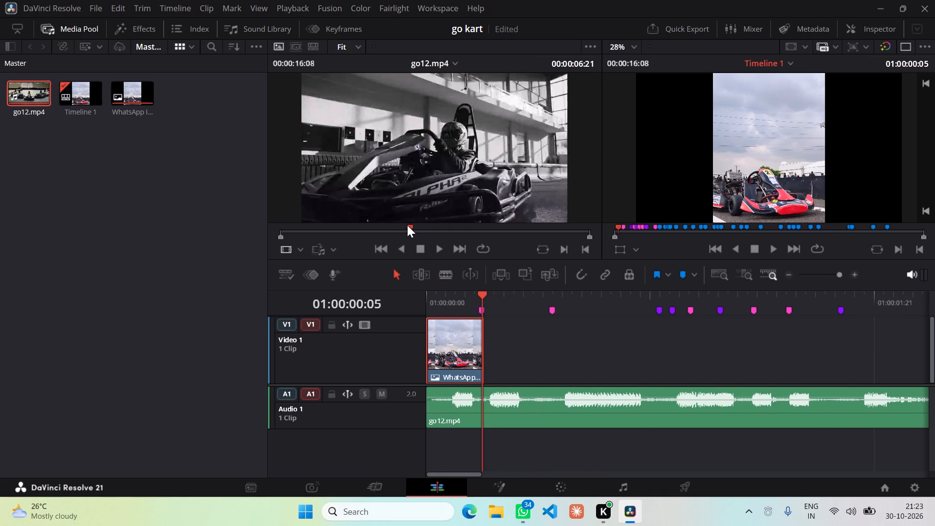
left_click_drag(407, 226, 217, 233)
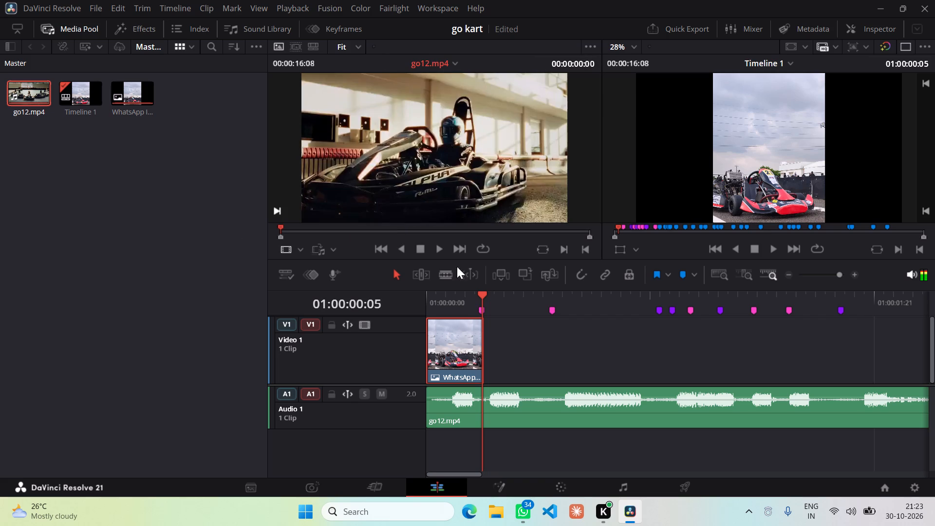
left_click_drag(483, 296, 395, 304)
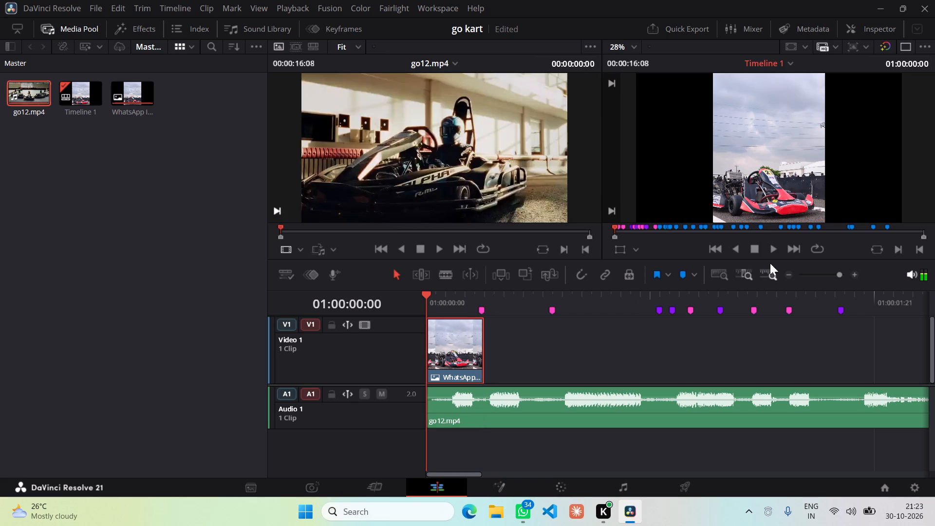
double_click(770, 249)
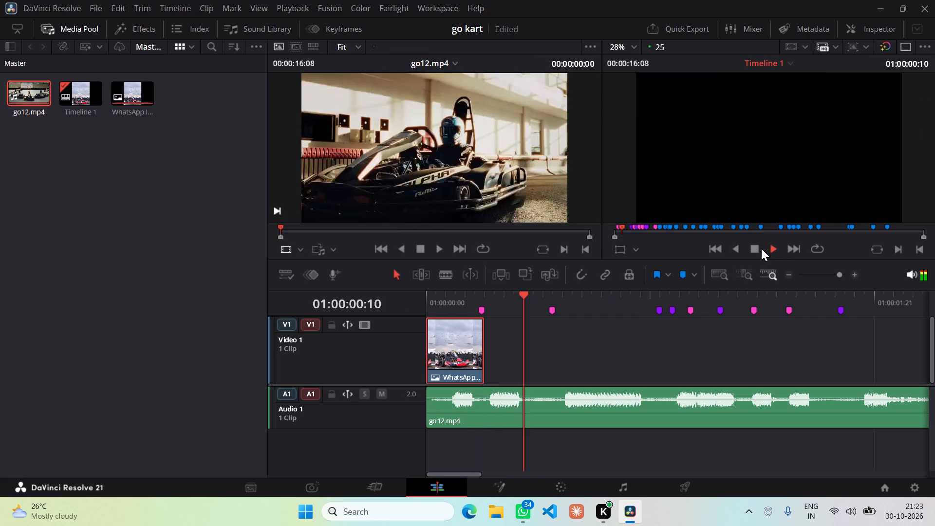
left_click(758, 247)
left_click_drag(773, 293, 403, 310)
left_click(403, 310)
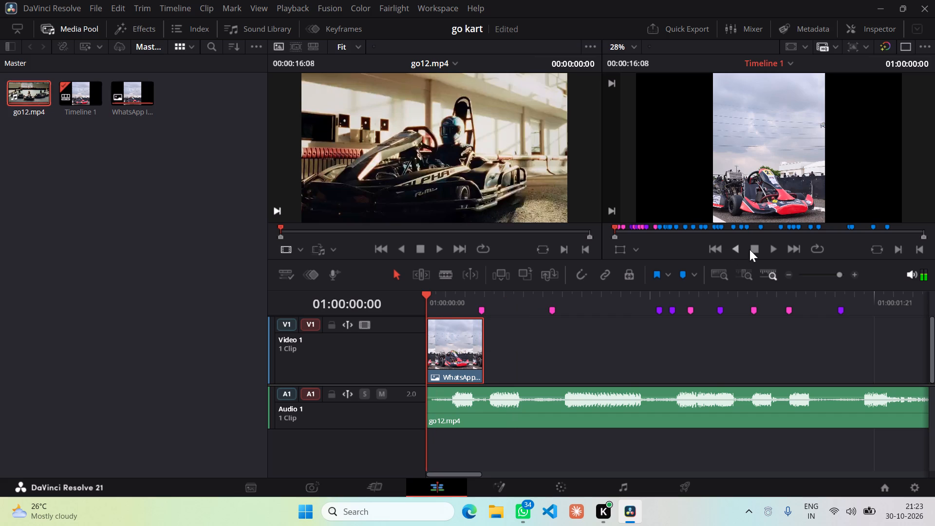
left_click(768, 248)
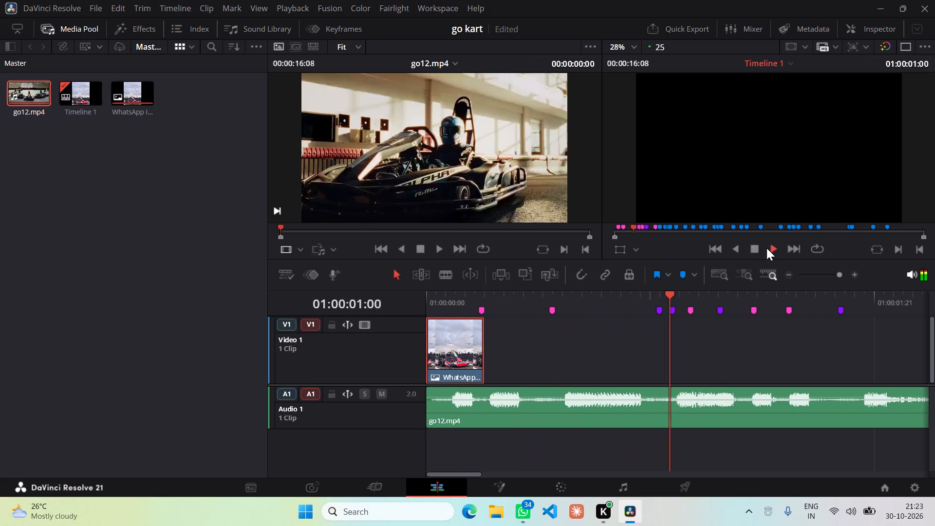
left_click(758, 248)
left_click_drag(840, 295, 809, 296)
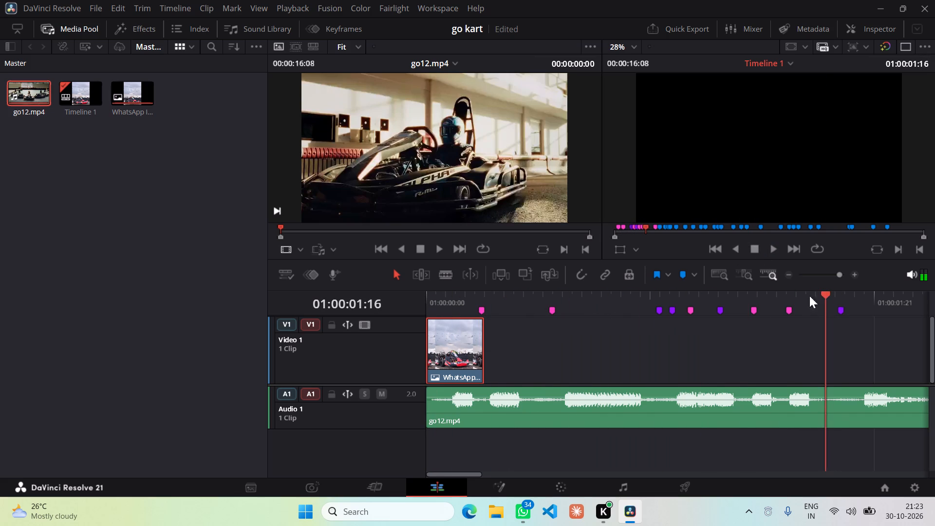
left_click_drag(809, 296, 339, 348)
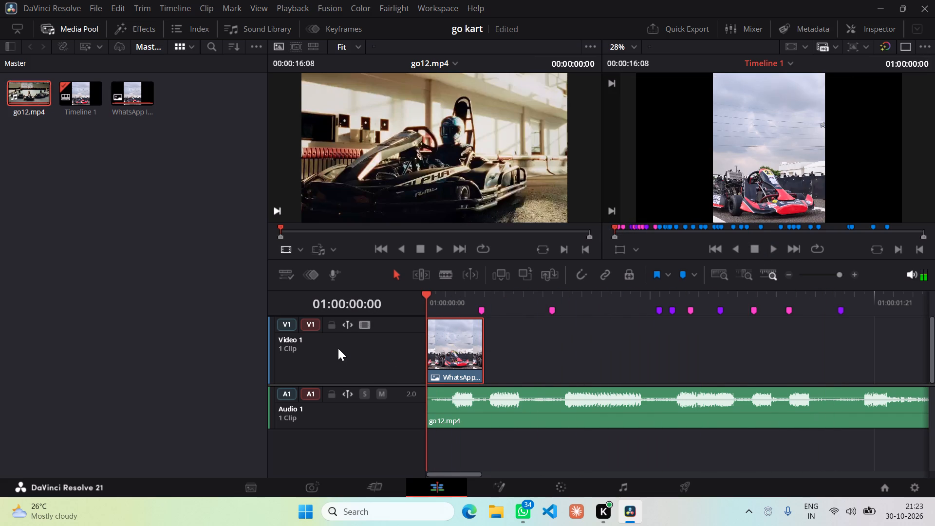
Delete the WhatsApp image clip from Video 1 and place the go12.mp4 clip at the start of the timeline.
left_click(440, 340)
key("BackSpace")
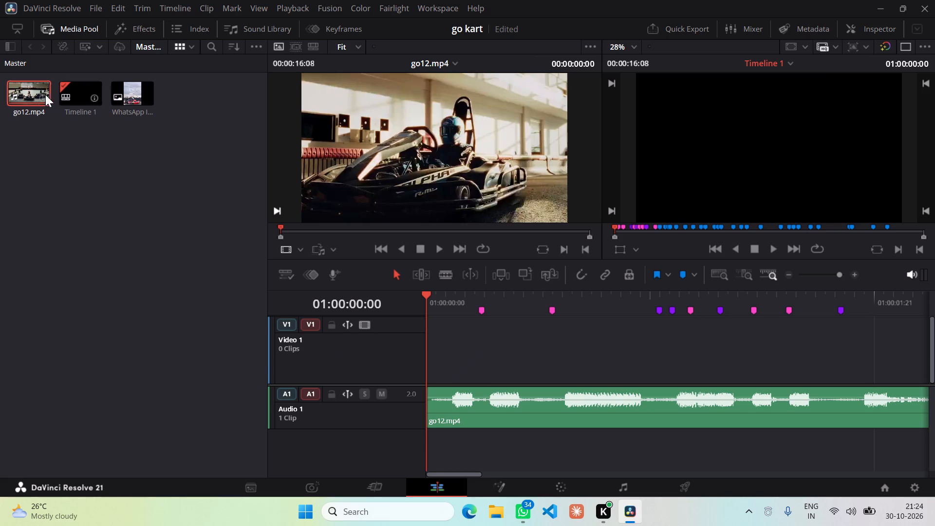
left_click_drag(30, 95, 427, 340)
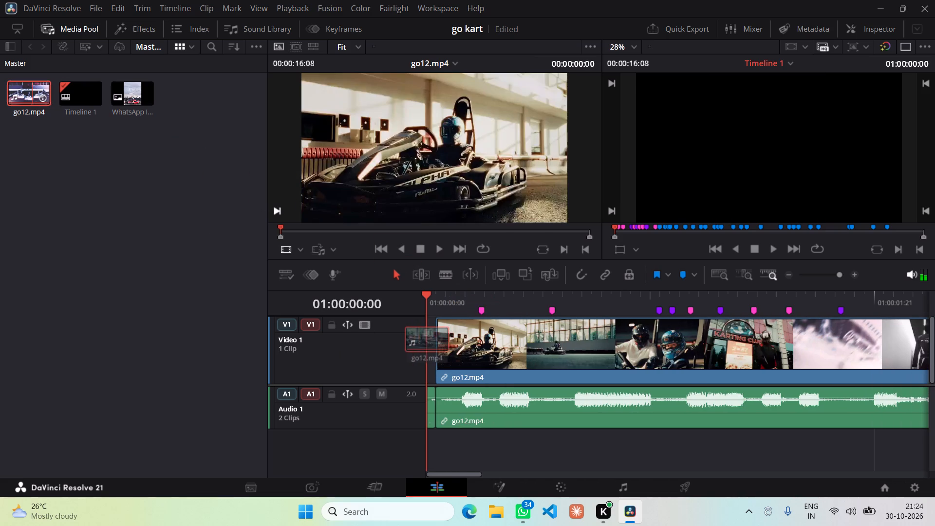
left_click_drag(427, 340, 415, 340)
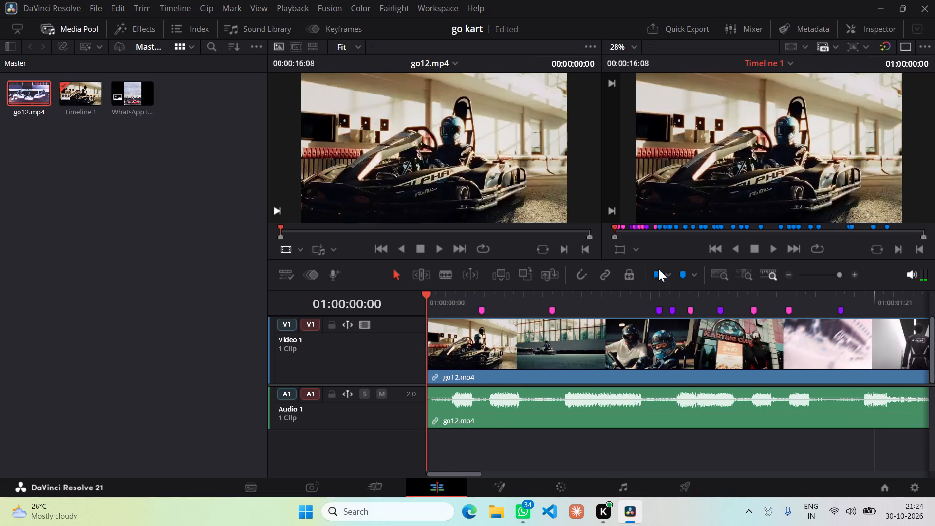
Play the go12.mp4 footage from the timeline start and scrub to the first pink marker to examine its first cut.
left_click(774, 248)
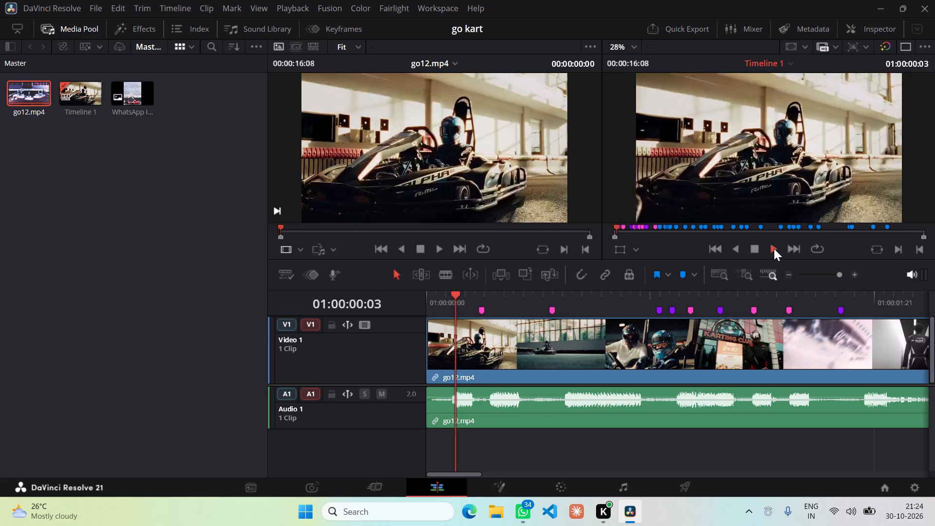
left_click(761, 247)
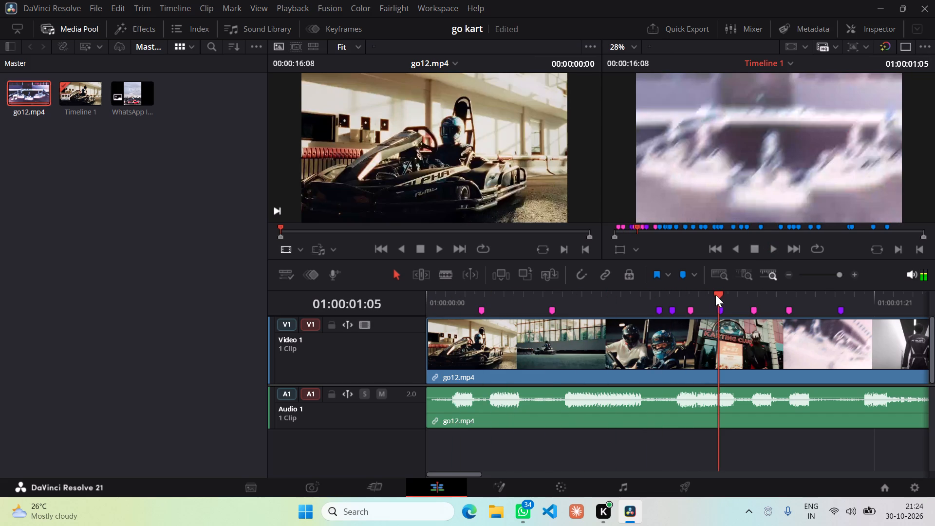
left_click_drag(715, 295, 459, 329)
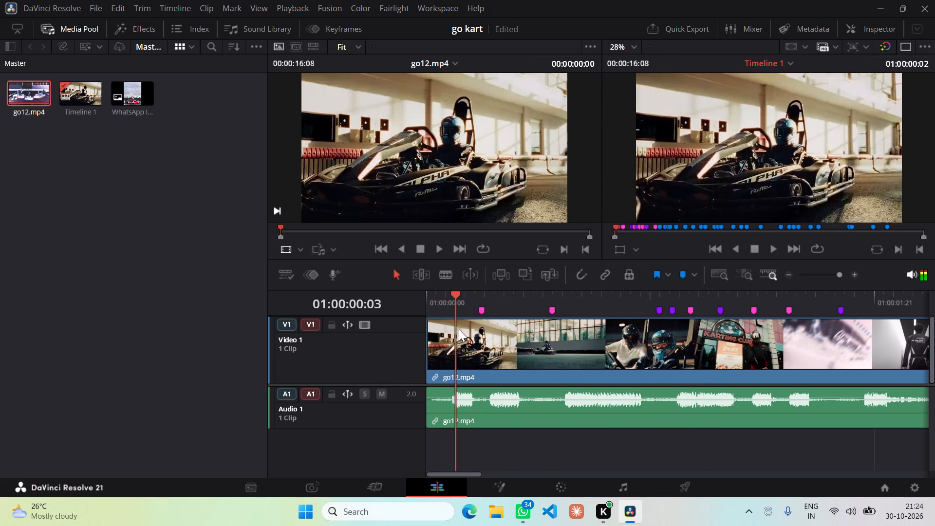
left_click_drag(459, 329, 473, 329)
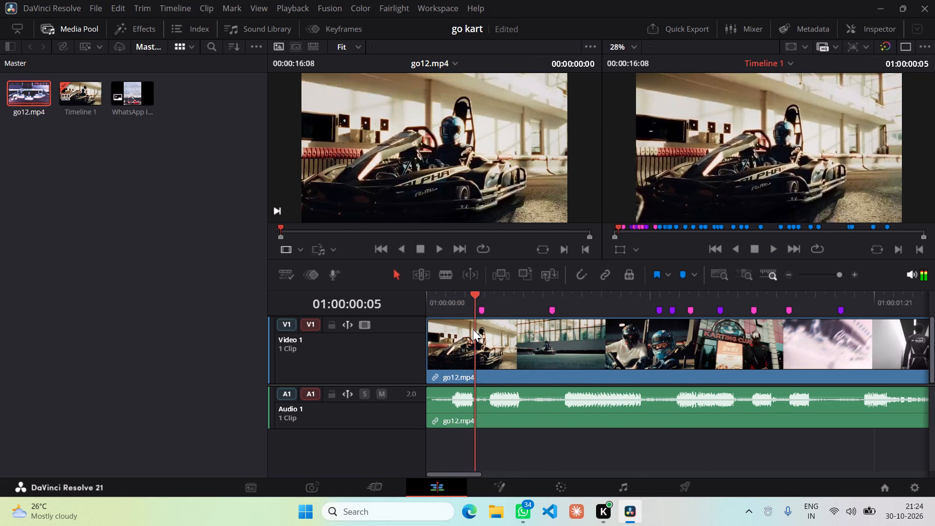
left_click_drag(473, 329, 482, 329)
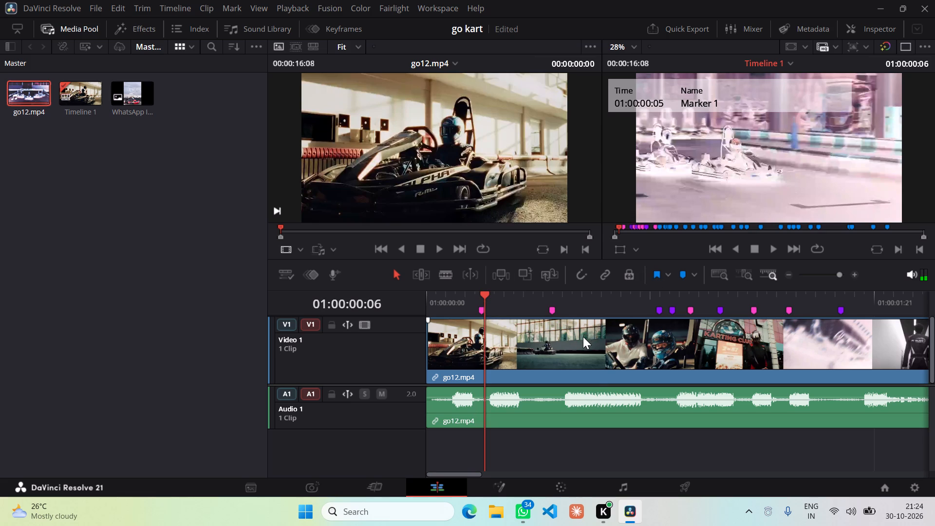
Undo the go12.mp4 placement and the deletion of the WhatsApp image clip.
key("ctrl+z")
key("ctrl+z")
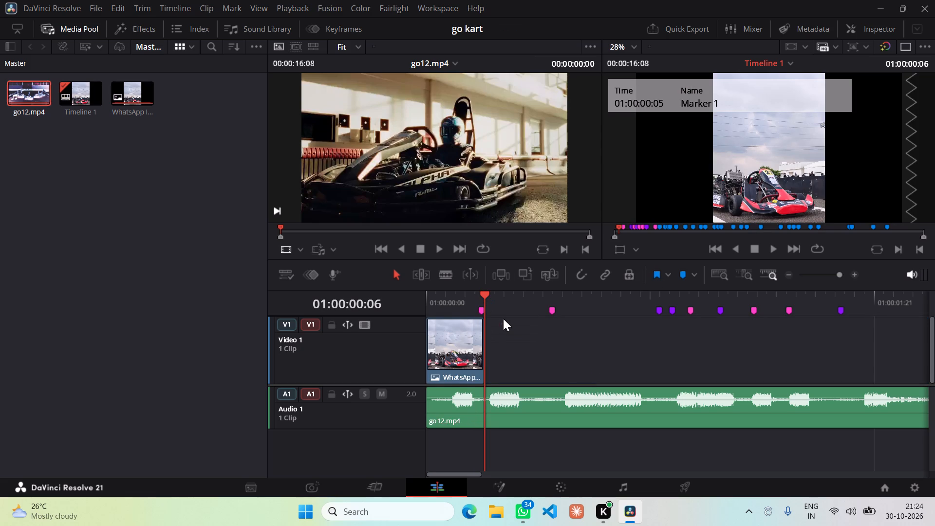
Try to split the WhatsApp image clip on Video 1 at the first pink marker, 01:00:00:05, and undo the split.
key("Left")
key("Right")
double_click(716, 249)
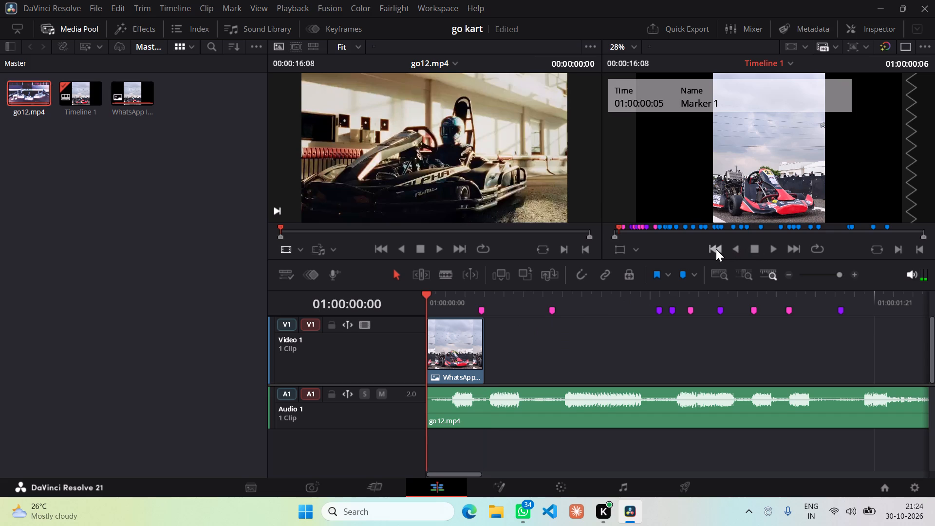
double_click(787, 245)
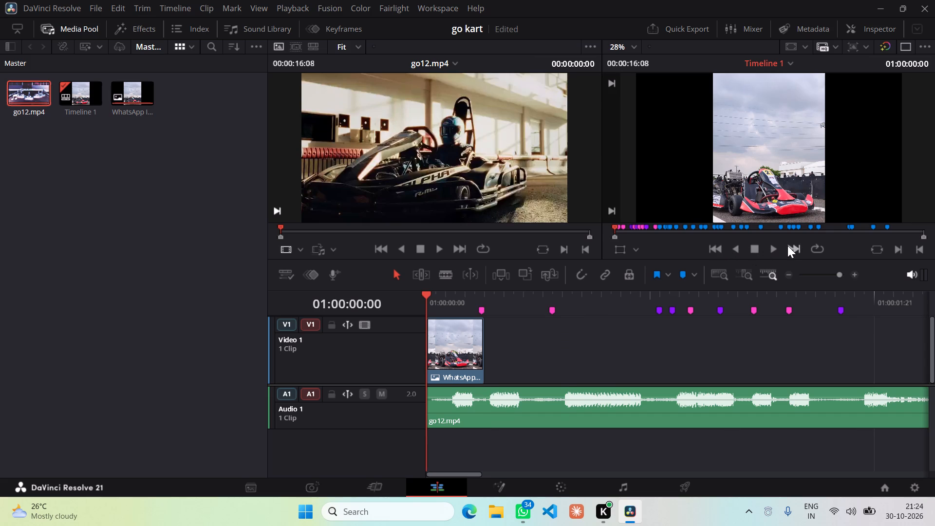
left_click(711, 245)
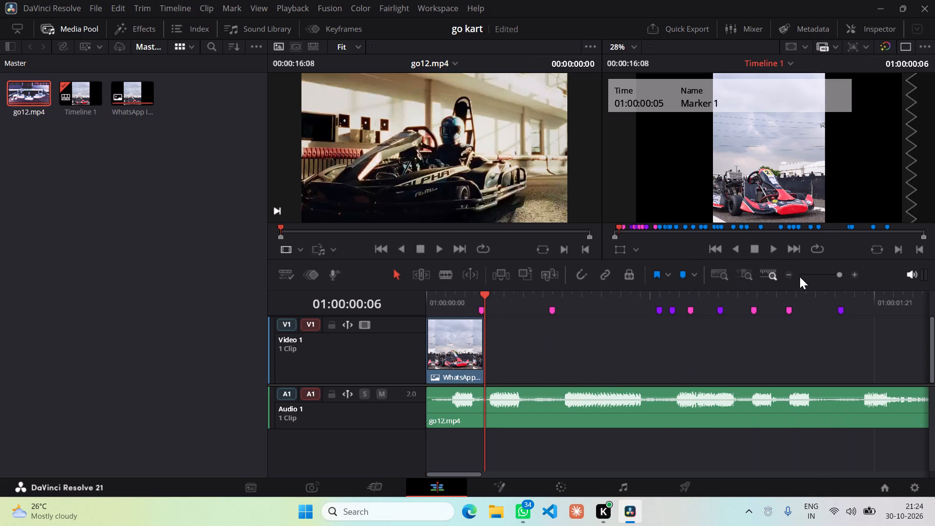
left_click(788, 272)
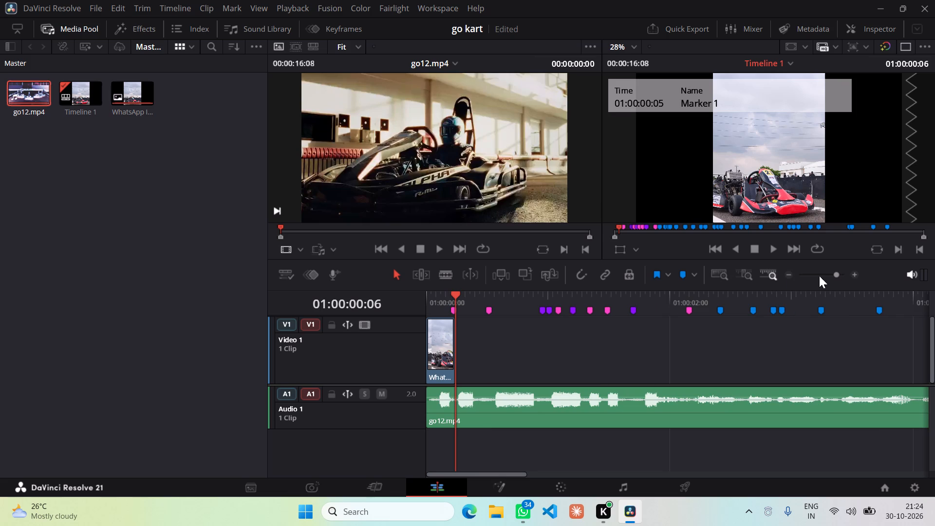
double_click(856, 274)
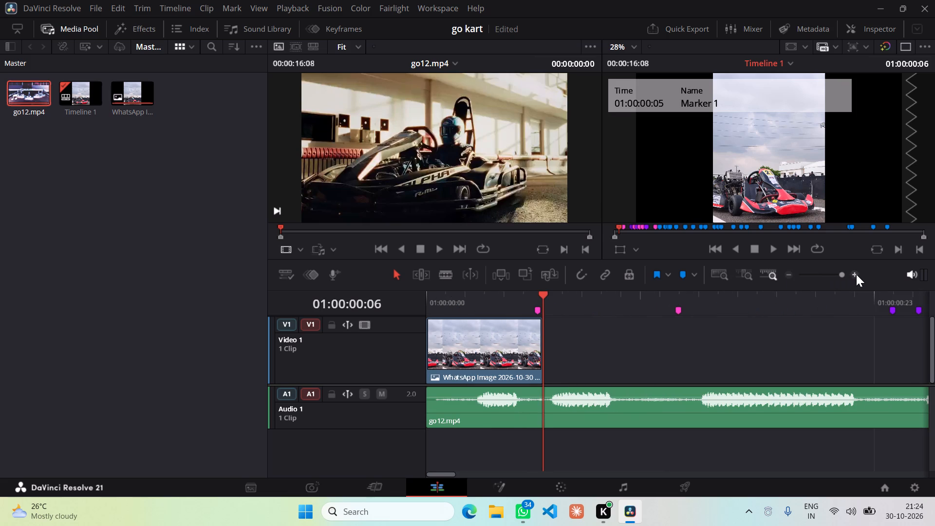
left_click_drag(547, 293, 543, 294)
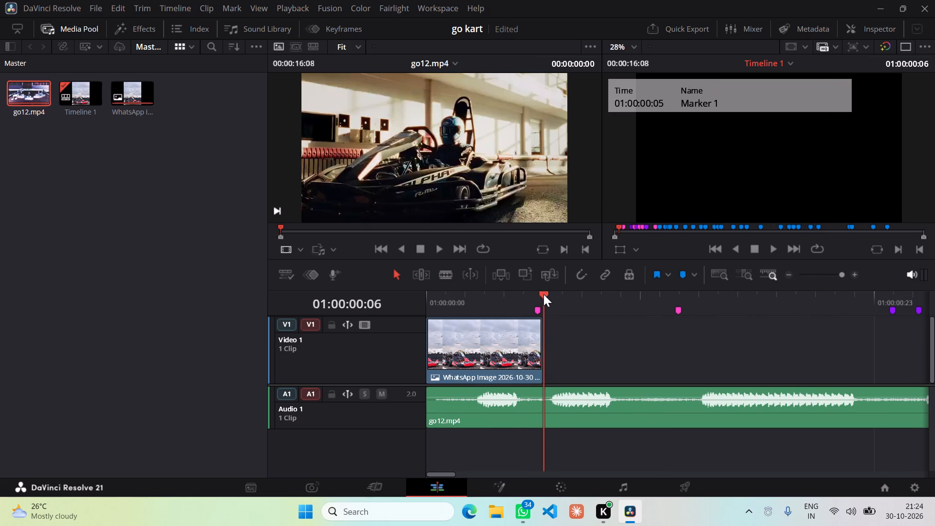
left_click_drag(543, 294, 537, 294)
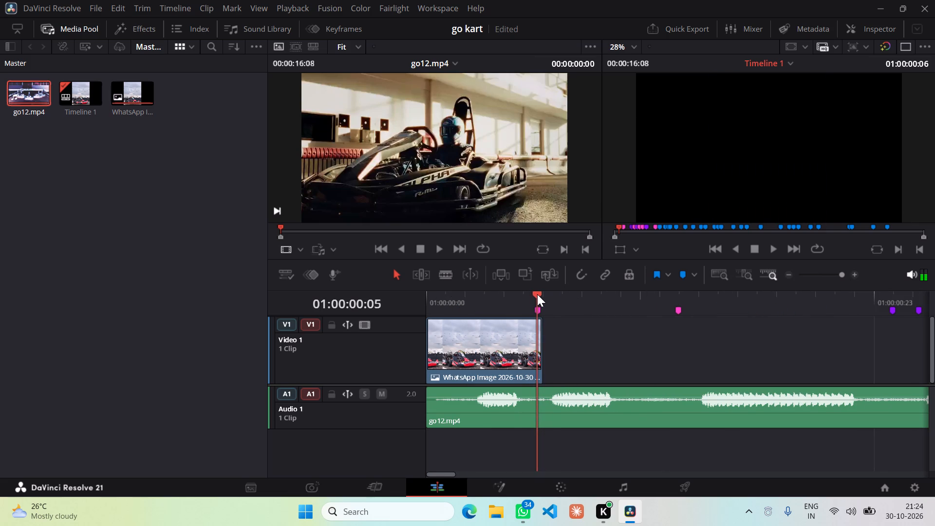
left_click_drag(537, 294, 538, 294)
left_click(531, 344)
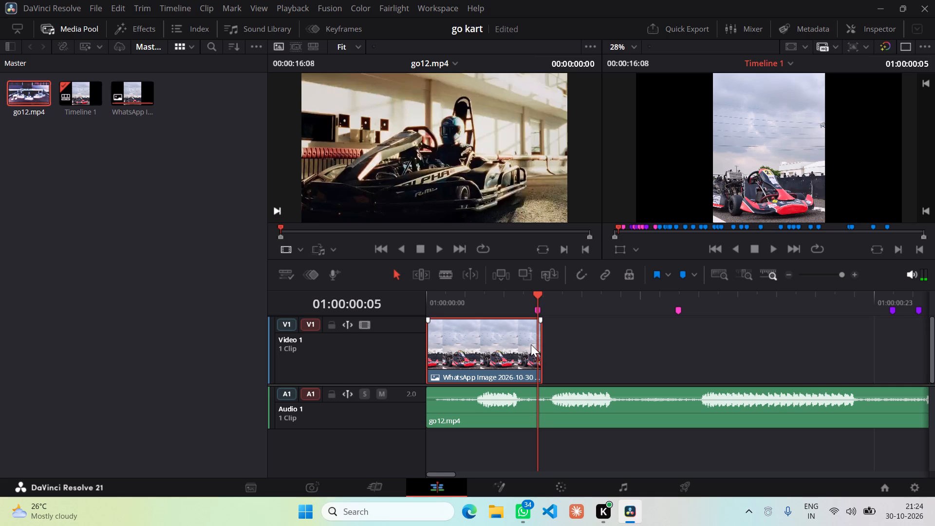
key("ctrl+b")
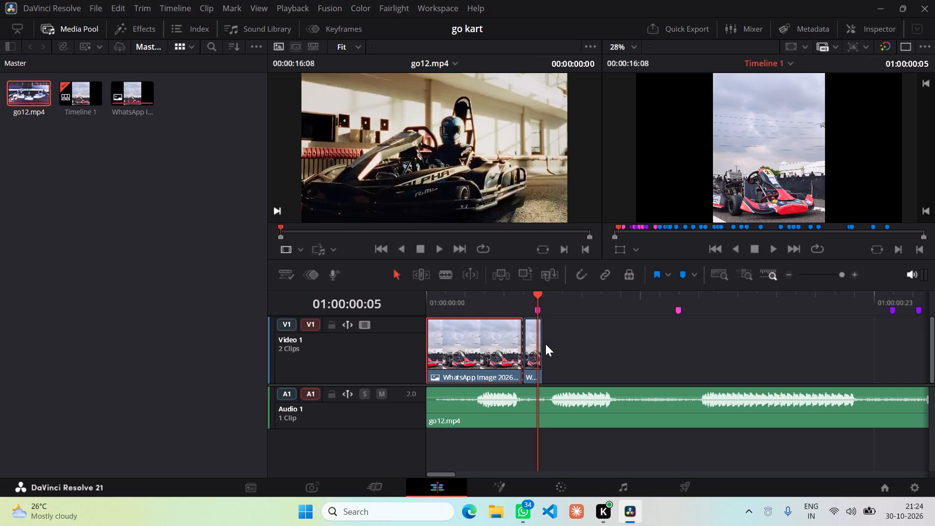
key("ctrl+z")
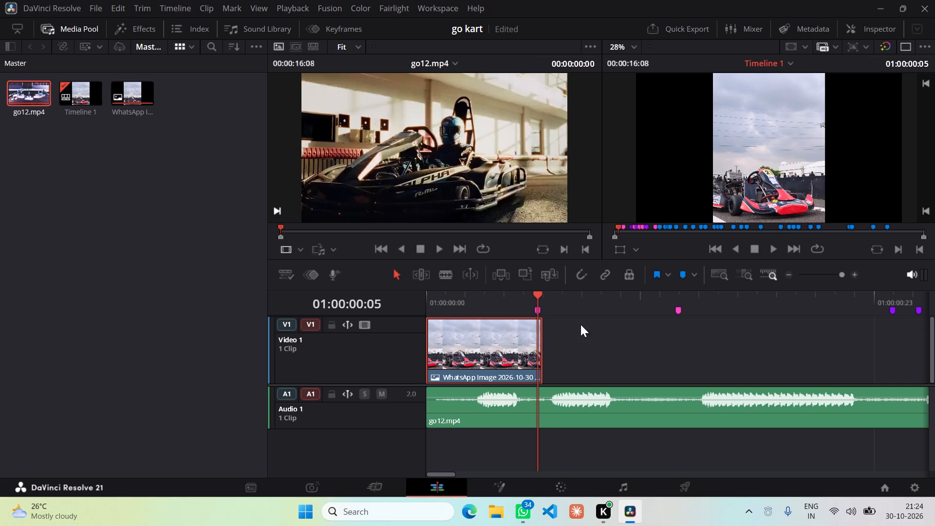
Scale the WhatsApp image clip on Video 1 to a linked X and Y zoom of 2.370, filling the frame width.
double_click(785, 274)
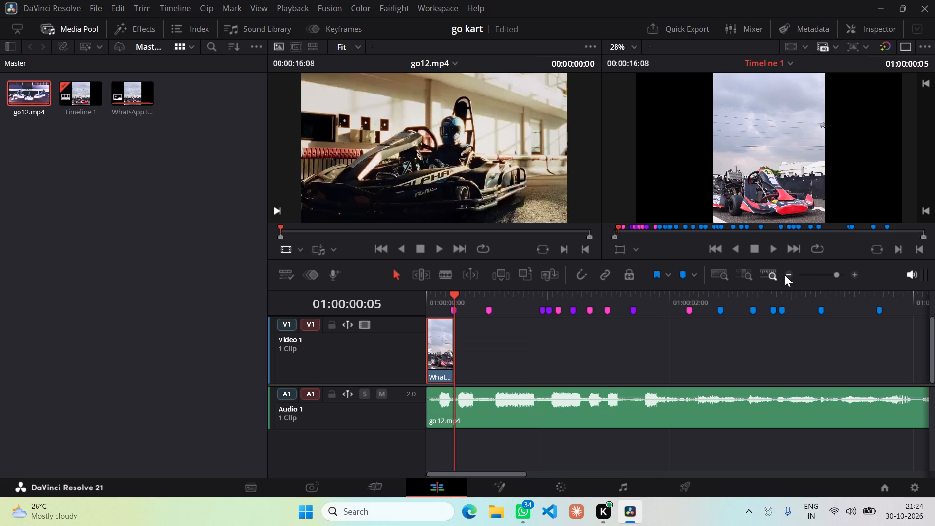
left_click(863, 27)
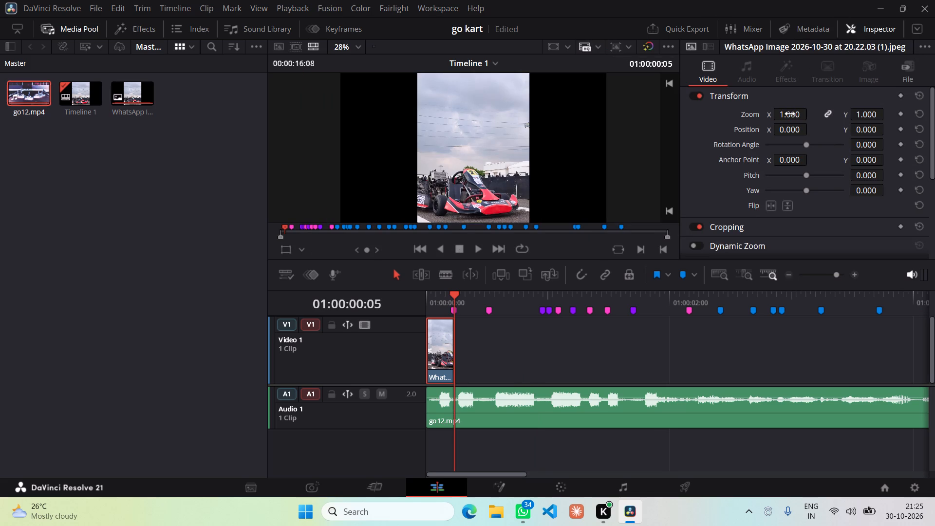
left_click_drag(790, 114, 810, 118)
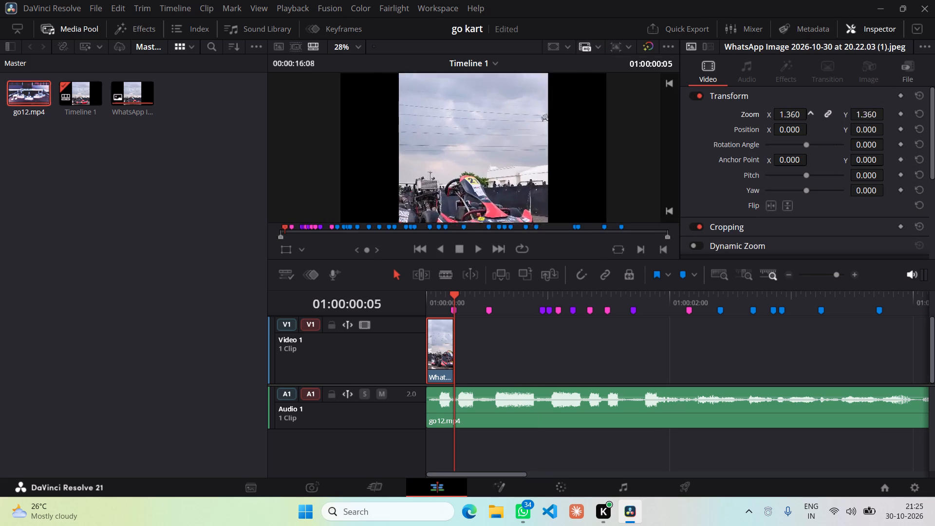
left_click_drag(810, 118, 859, 118)
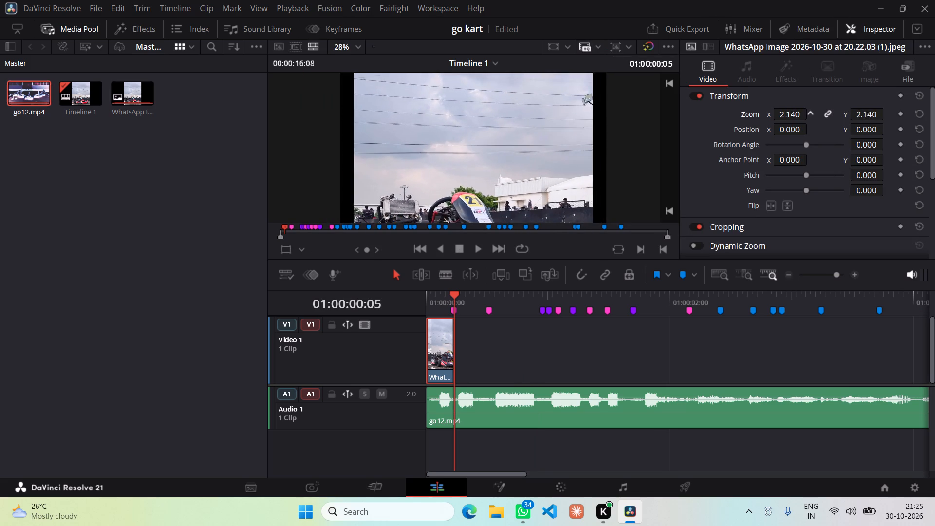
left_click_drag(859, 118, 871, 117)
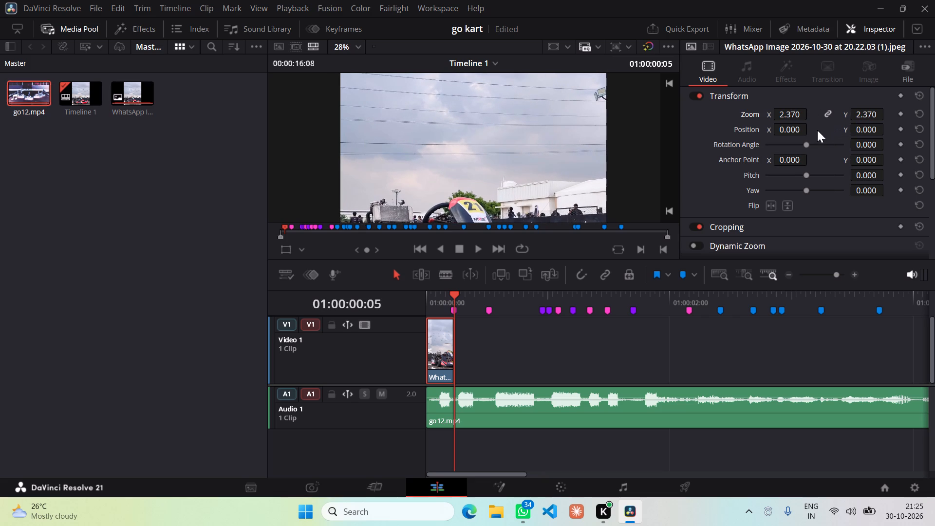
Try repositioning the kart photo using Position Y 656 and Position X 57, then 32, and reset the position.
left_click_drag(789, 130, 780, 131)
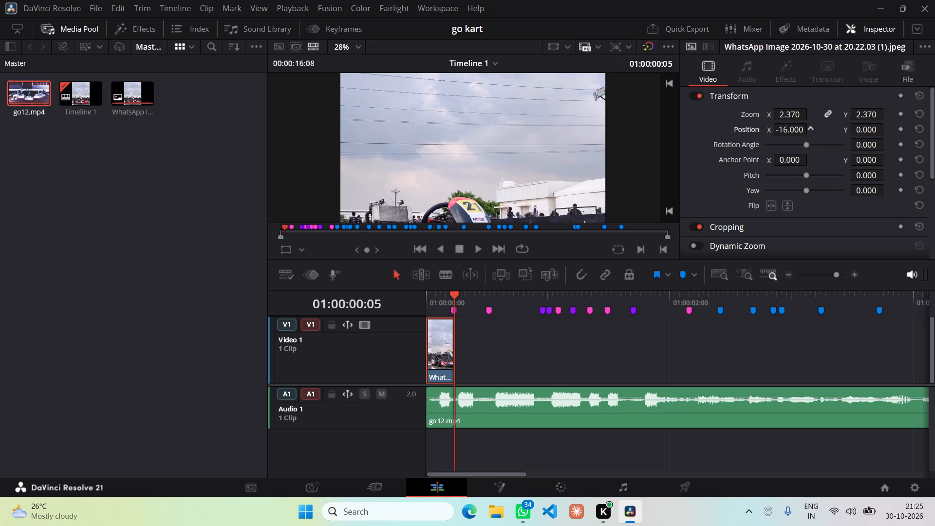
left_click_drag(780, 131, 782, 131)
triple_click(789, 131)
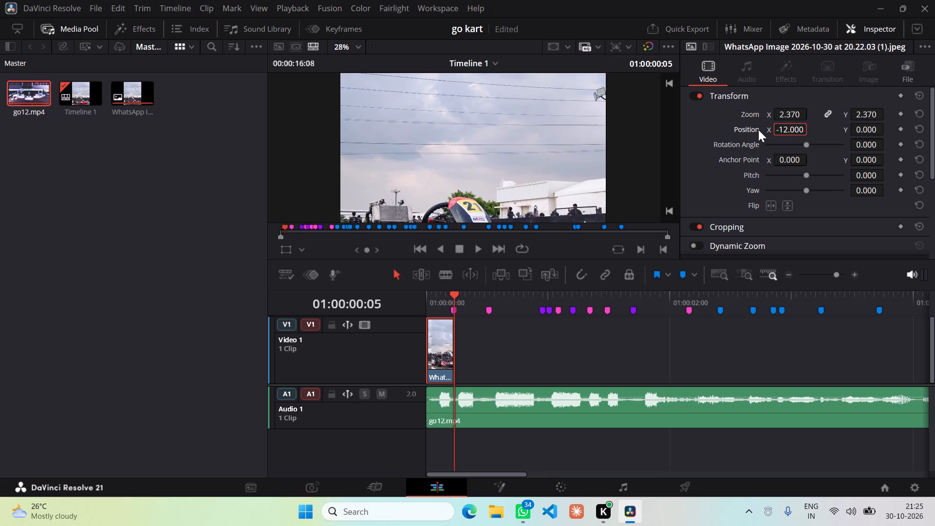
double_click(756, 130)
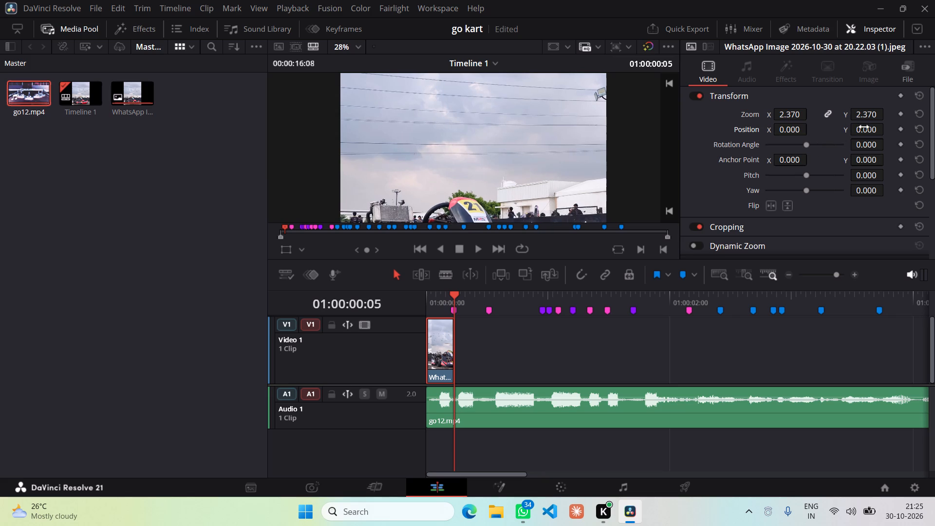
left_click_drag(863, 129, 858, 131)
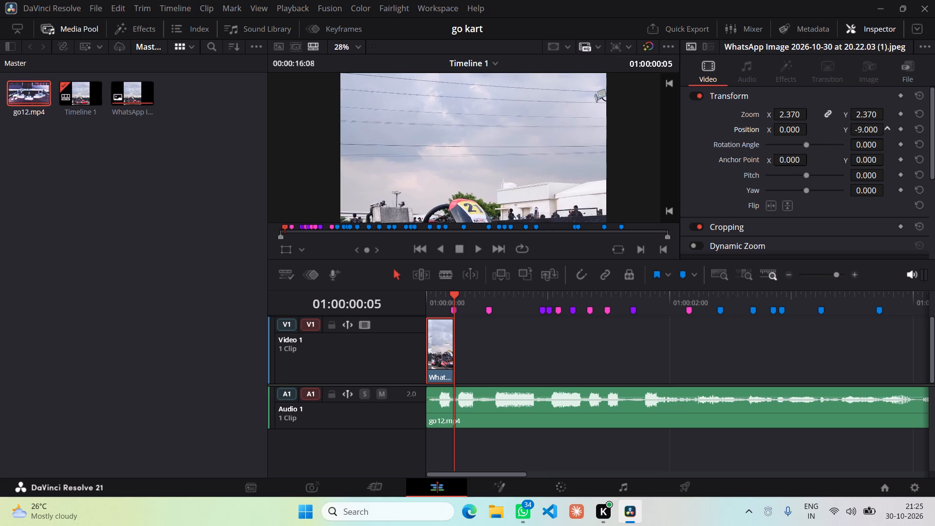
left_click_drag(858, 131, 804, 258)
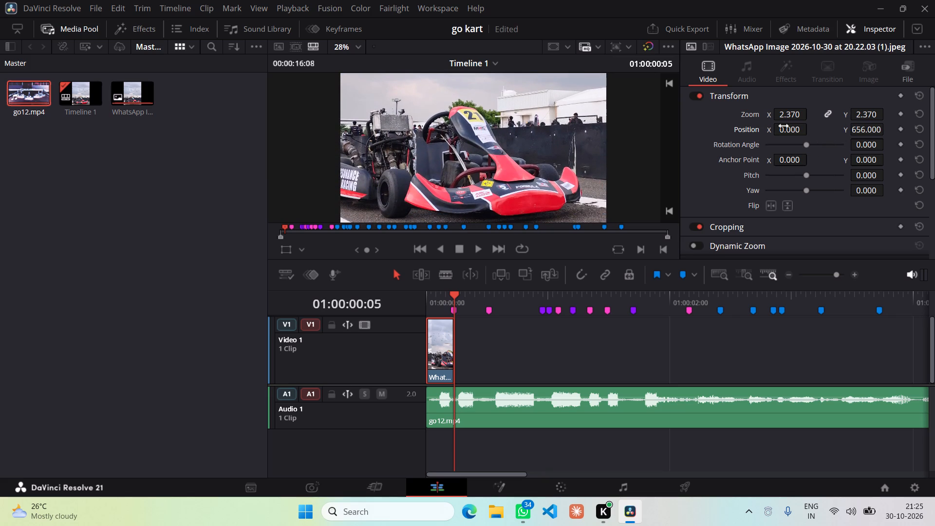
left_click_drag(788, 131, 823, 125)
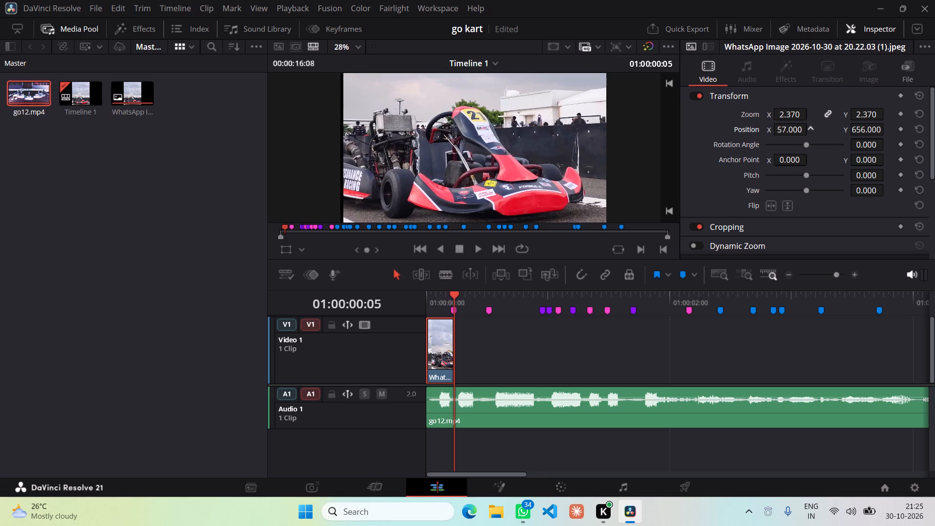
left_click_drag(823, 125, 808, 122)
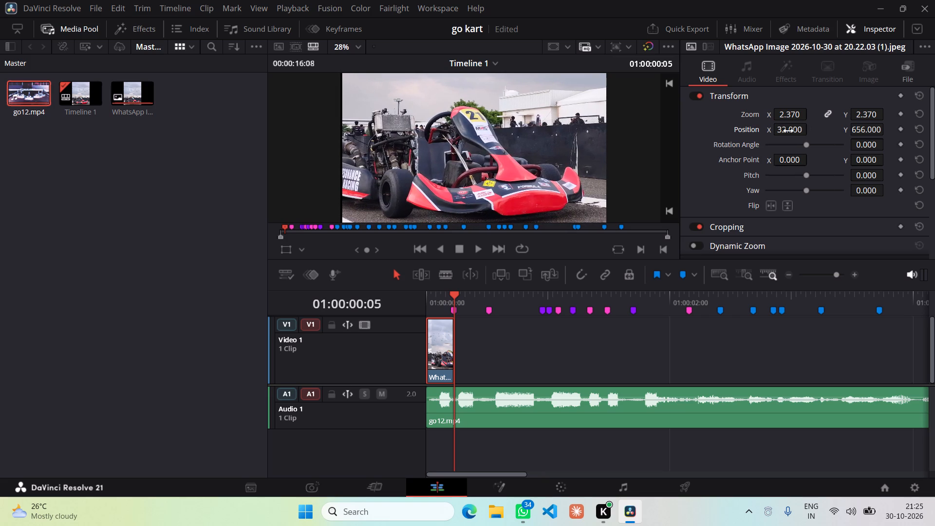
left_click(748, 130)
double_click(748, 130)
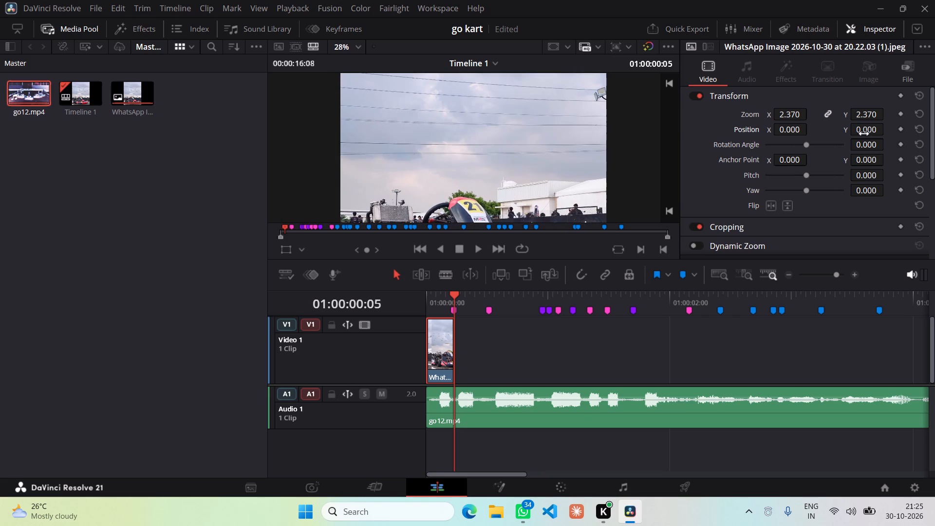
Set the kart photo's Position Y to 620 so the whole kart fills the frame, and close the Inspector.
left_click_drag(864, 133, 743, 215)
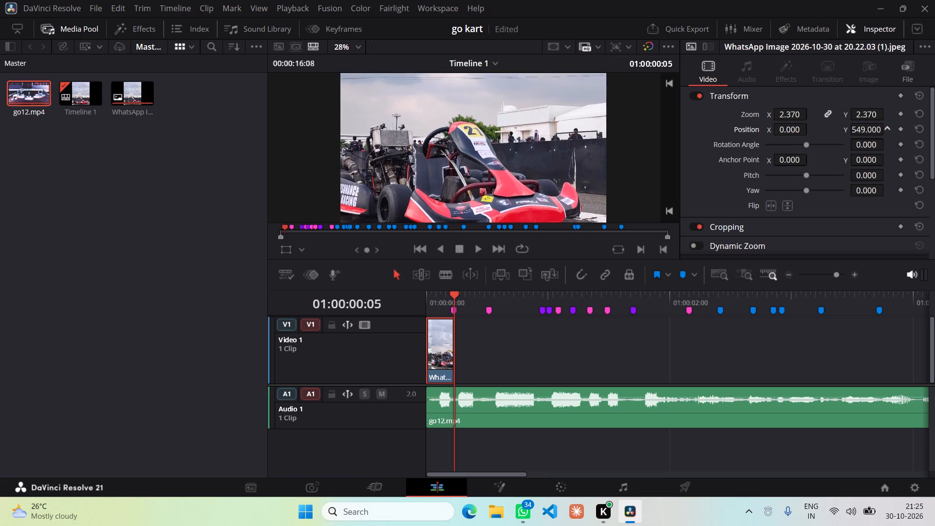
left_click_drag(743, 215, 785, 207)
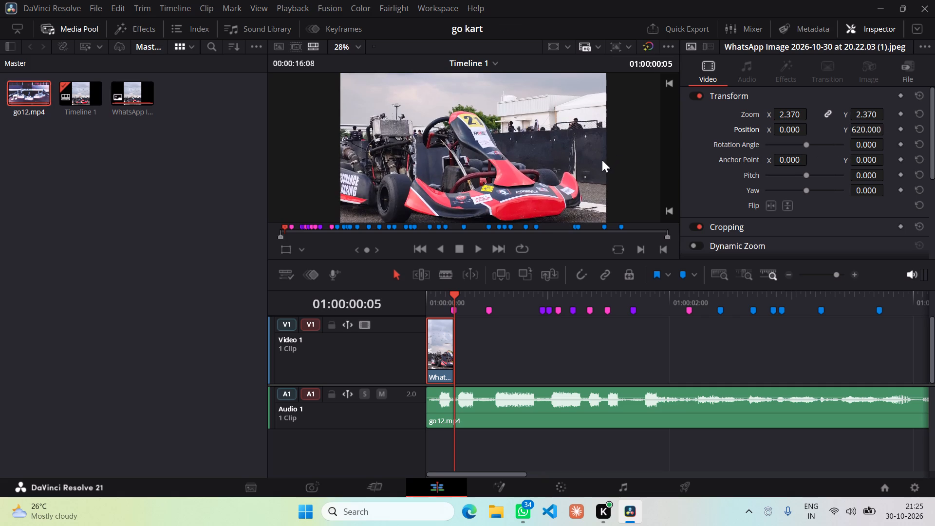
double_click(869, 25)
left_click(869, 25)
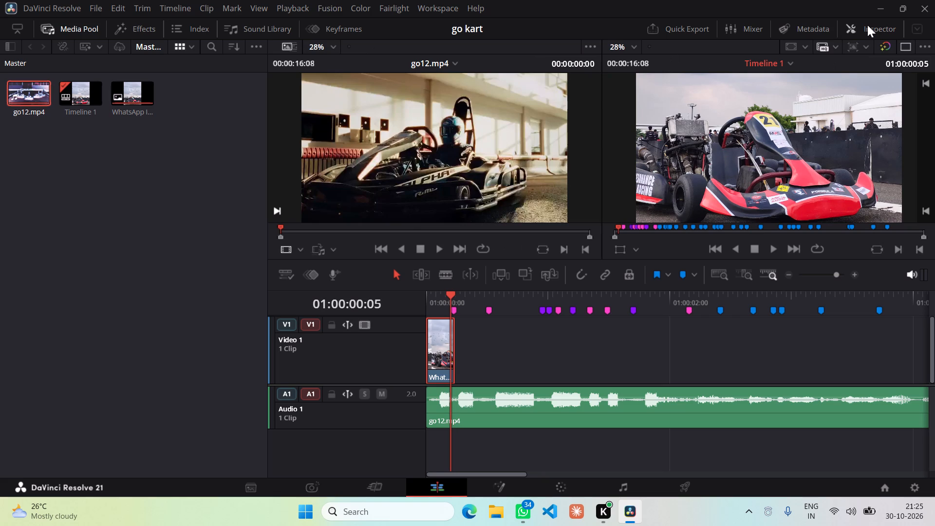
Delete the WhatsApp kart photo clip from Video 1.
left_click(449, 296)
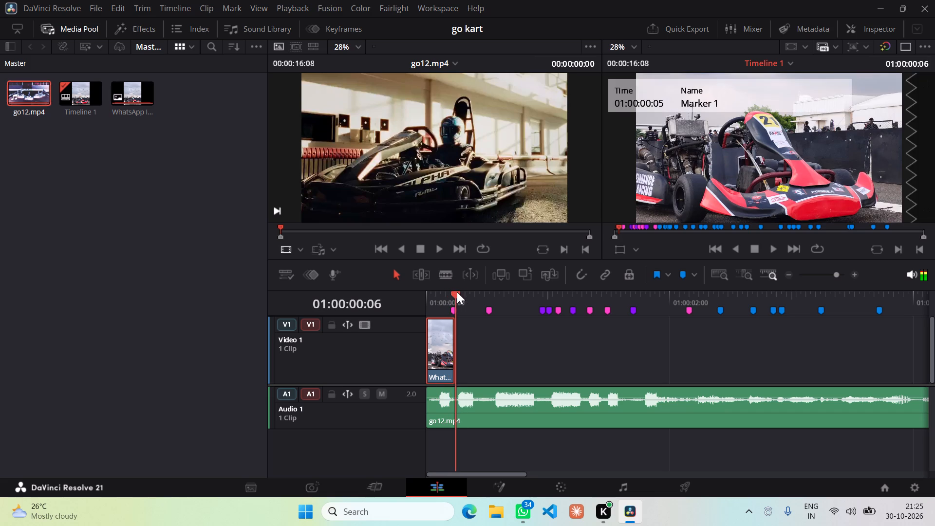
left_click(445, 335)
key("BackSpace")
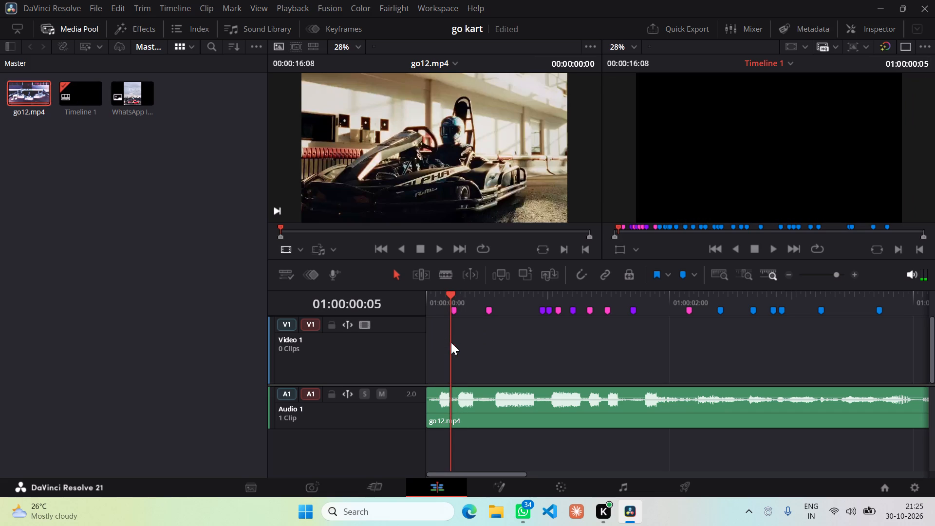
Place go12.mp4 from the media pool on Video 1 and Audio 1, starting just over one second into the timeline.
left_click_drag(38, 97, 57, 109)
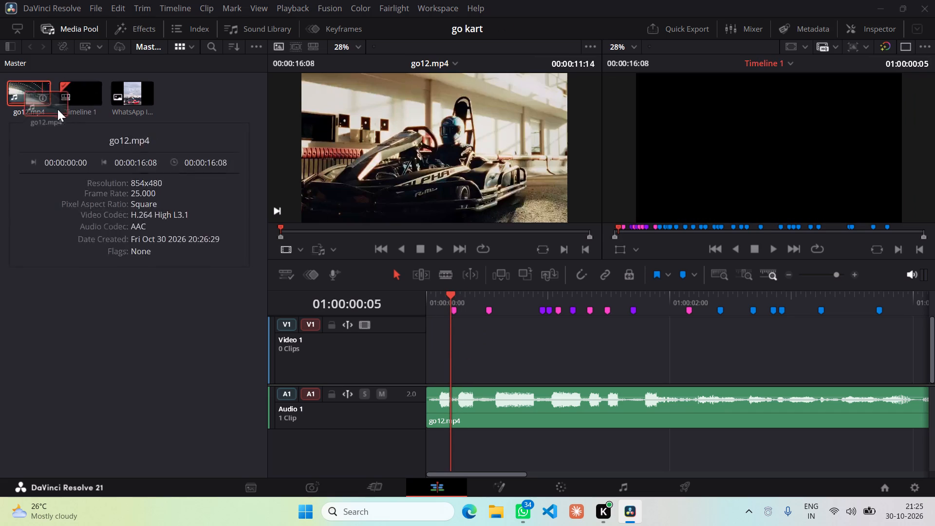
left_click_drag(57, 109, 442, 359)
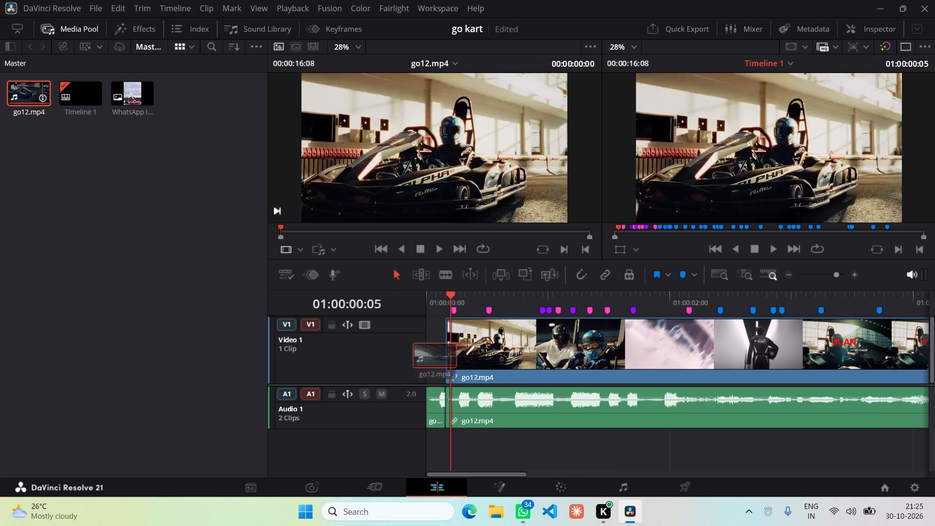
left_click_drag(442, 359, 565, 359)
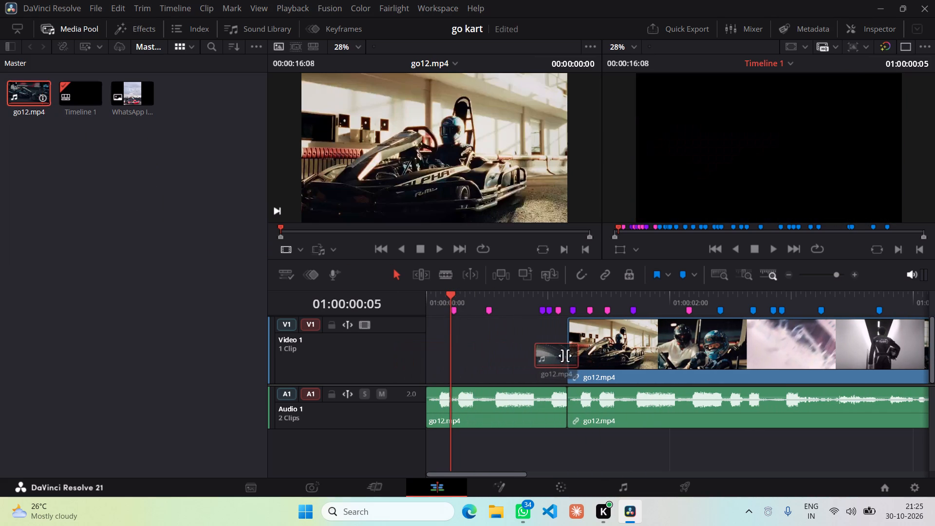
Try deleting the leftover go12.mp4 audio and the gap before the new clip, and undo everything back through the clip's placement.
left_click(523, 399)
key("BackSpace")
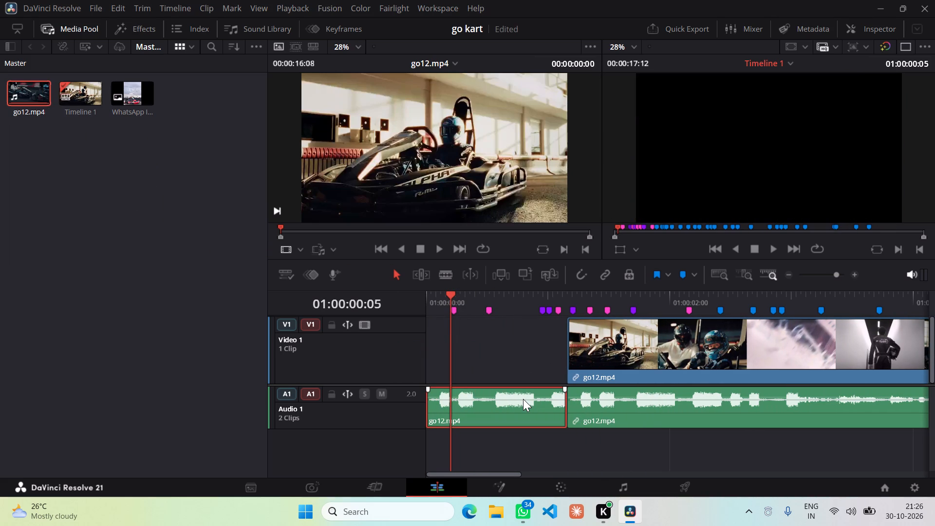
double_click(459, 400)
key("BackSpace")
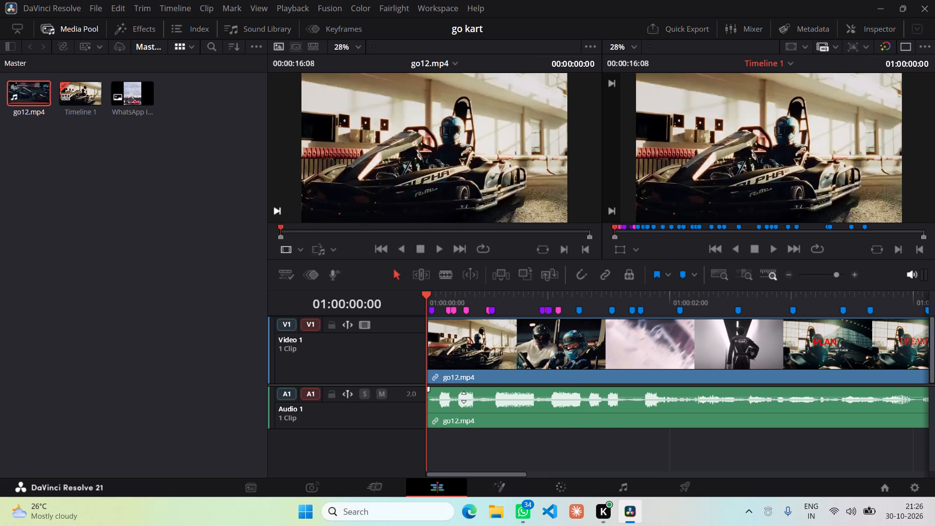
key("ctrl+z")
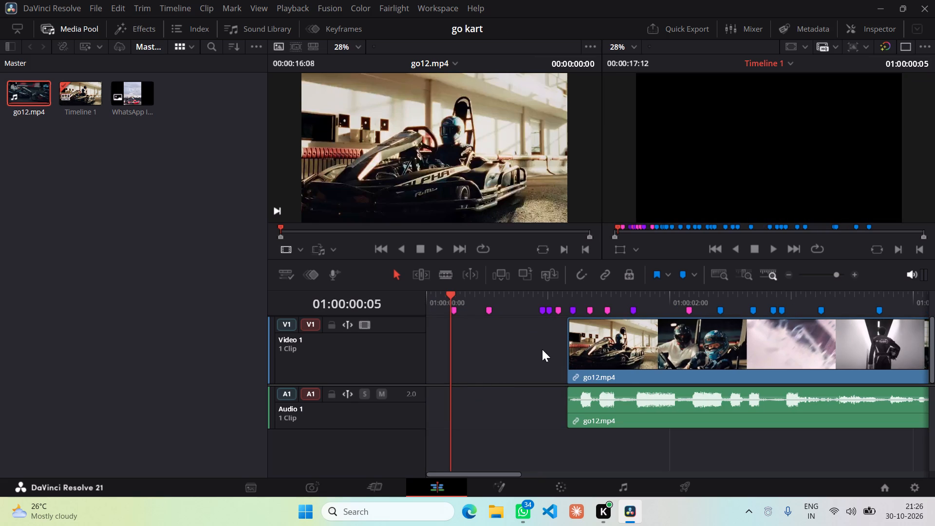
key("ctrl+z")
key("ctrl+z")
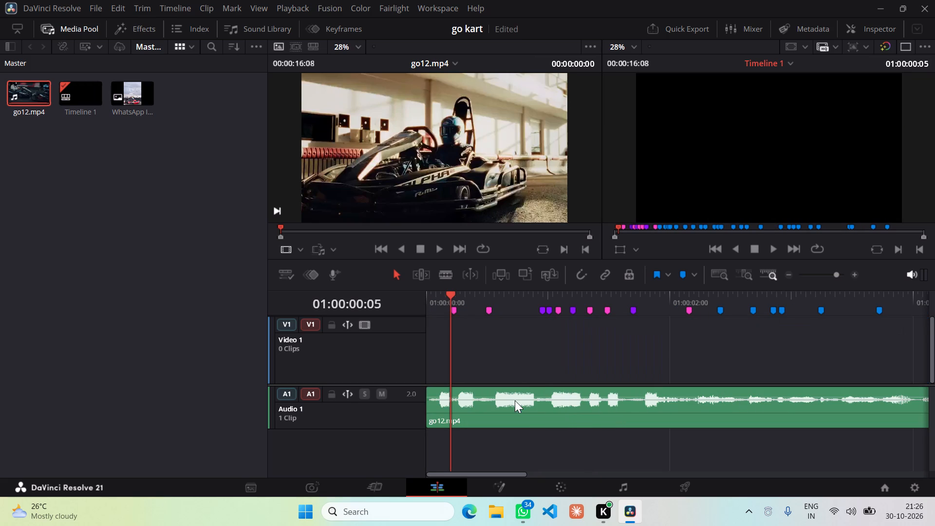
Delete the audio-only go12.mp4 clip from Audio 1.
left_click(552, 397)
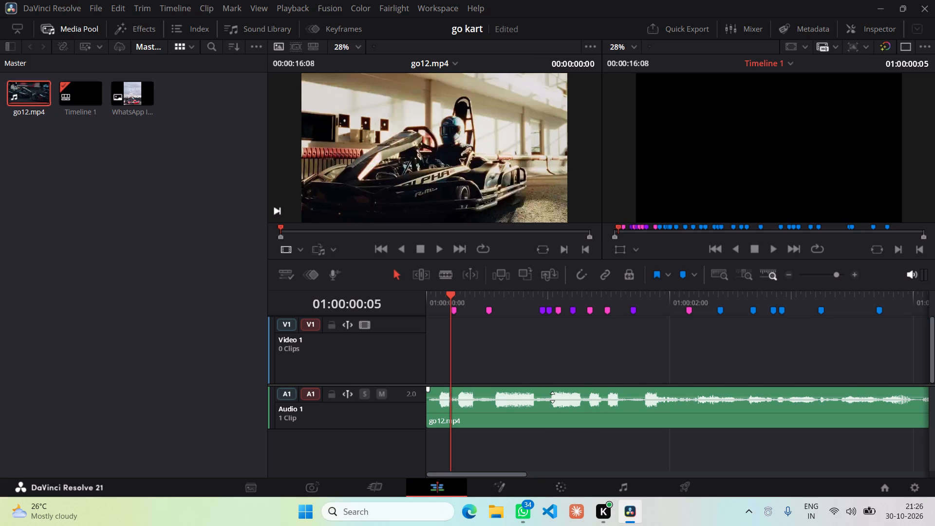
left_click(549, 405)
key("BackSpace")
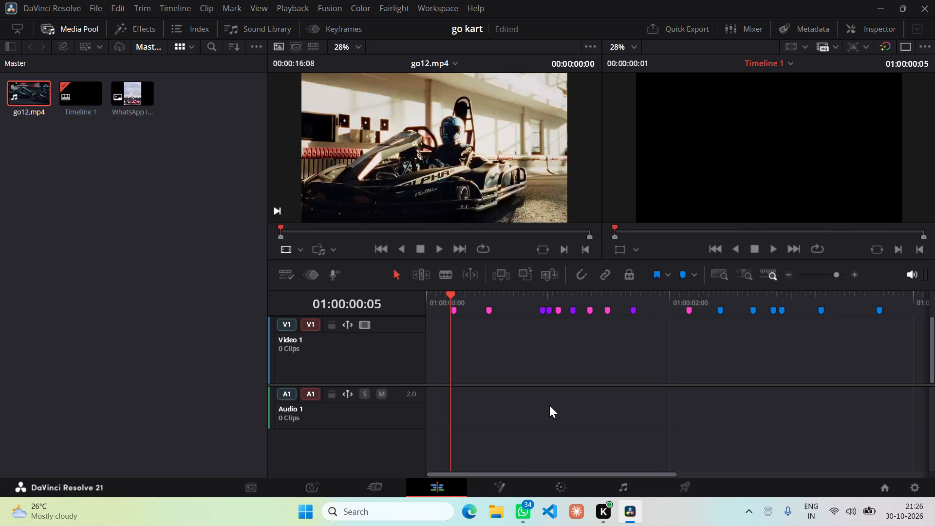
Place go12.mp4 from the media pool at the very start of the timeline, with video on Video 1 and sound on Audio 1.
left_click_drag(28, 95, 42, 101)
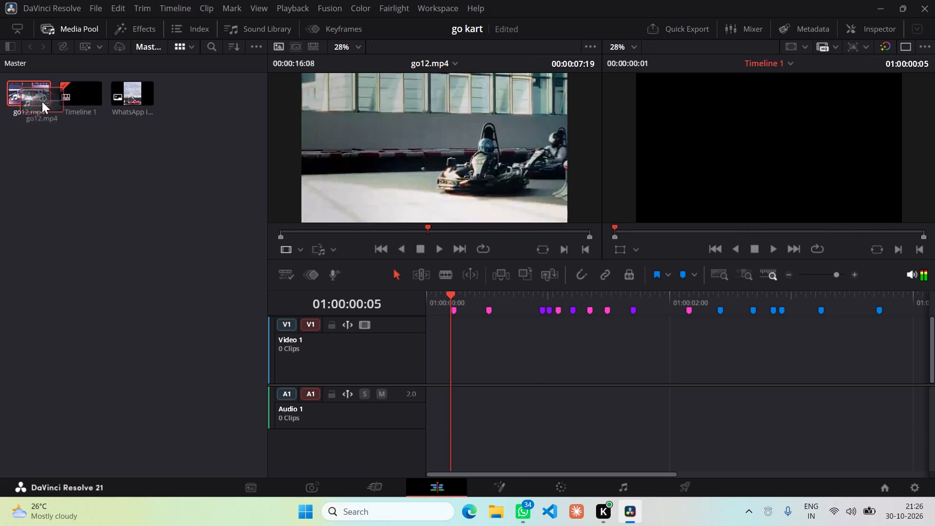
left_click_drag(42, 101, 427, 383)
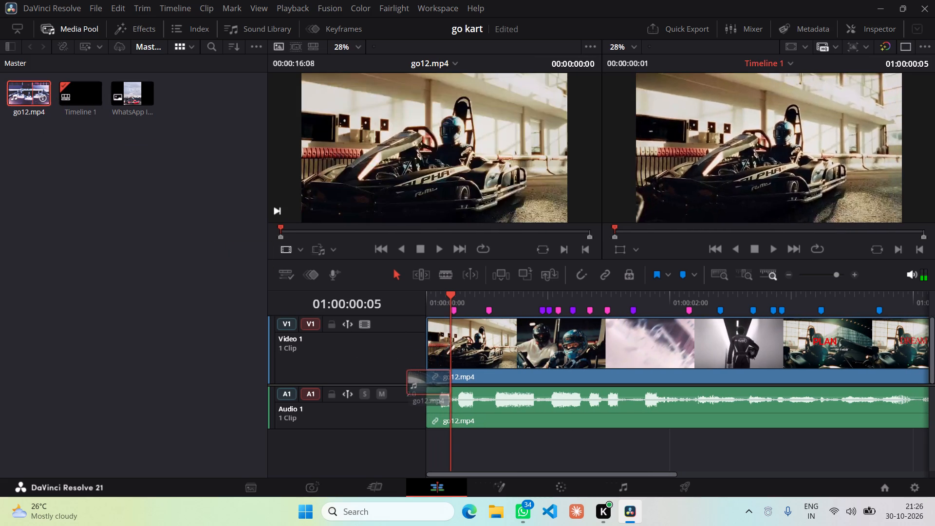
left_click_drag(427, 383, 426, 383)
Move the playhead to the first pink marker to view the go12.mp4 frame there.
left_click(450, 293)
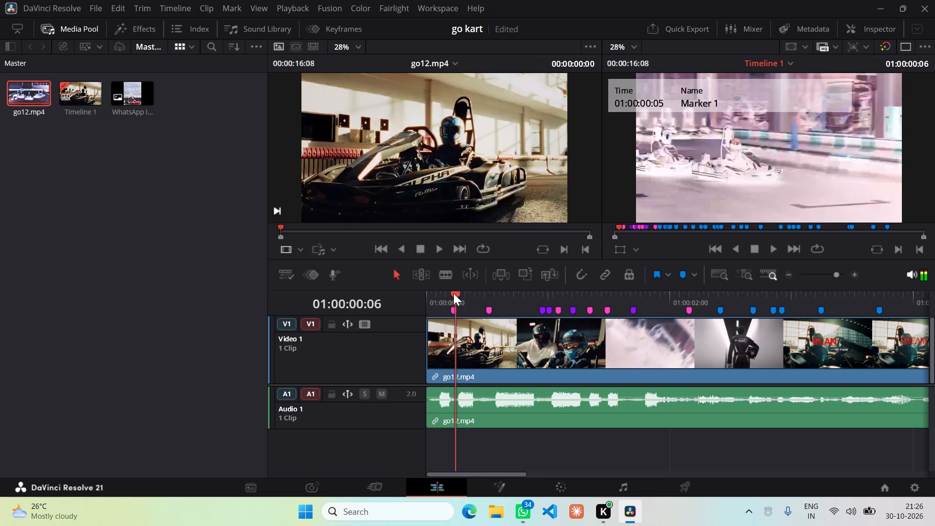
left_click(453, 293)
Turn on timeline snapping and set the playhead to 01:00:00:06, at the first pink marker.
left_click(583, 274)
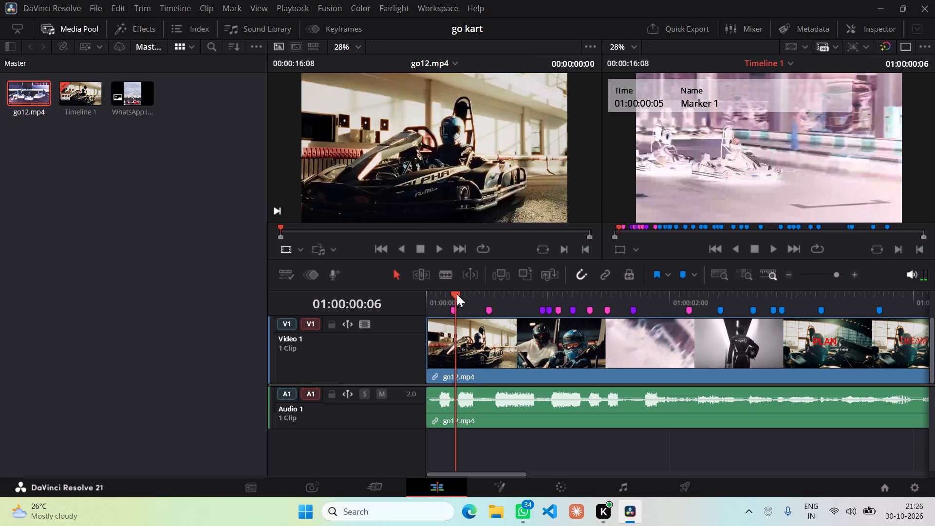
left_click(456, 294)
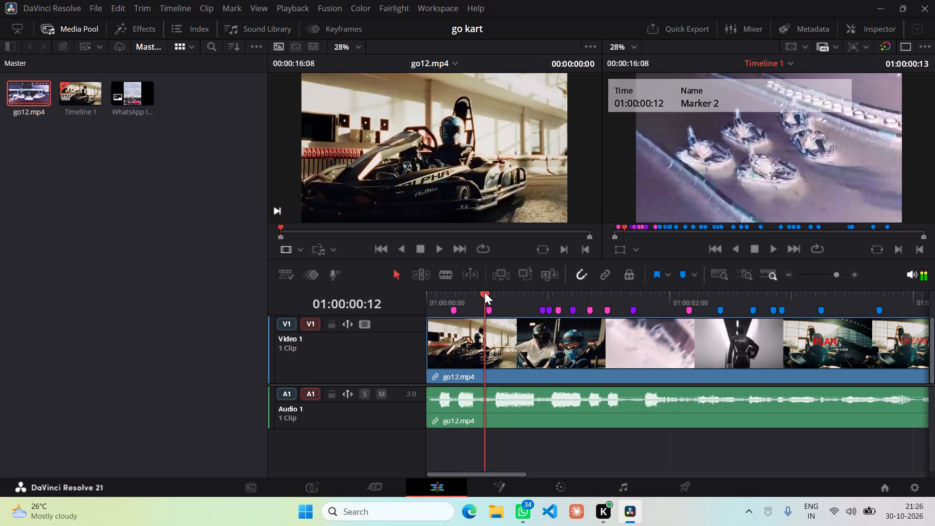
left_click(454, 292)
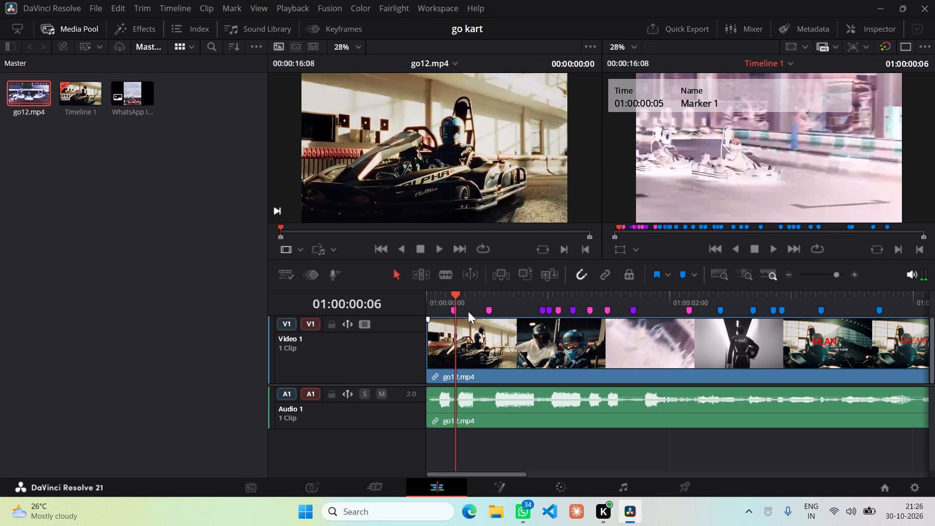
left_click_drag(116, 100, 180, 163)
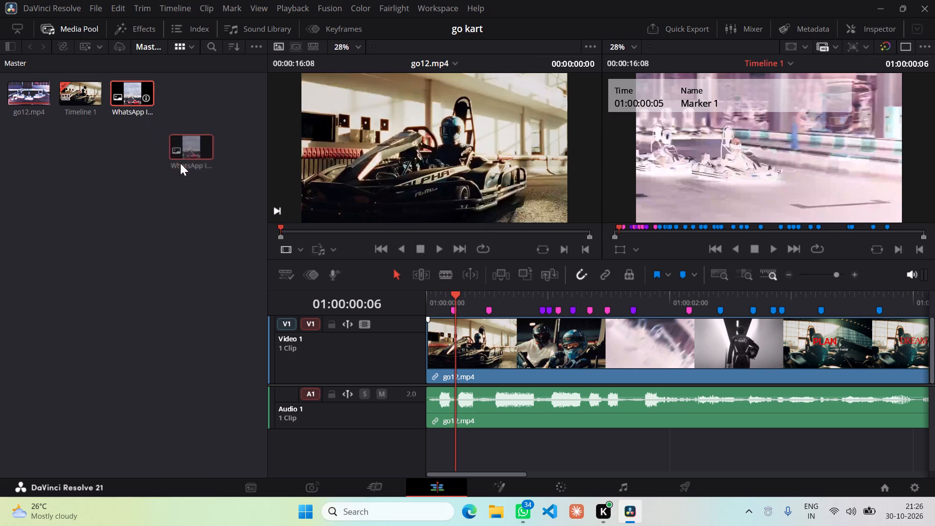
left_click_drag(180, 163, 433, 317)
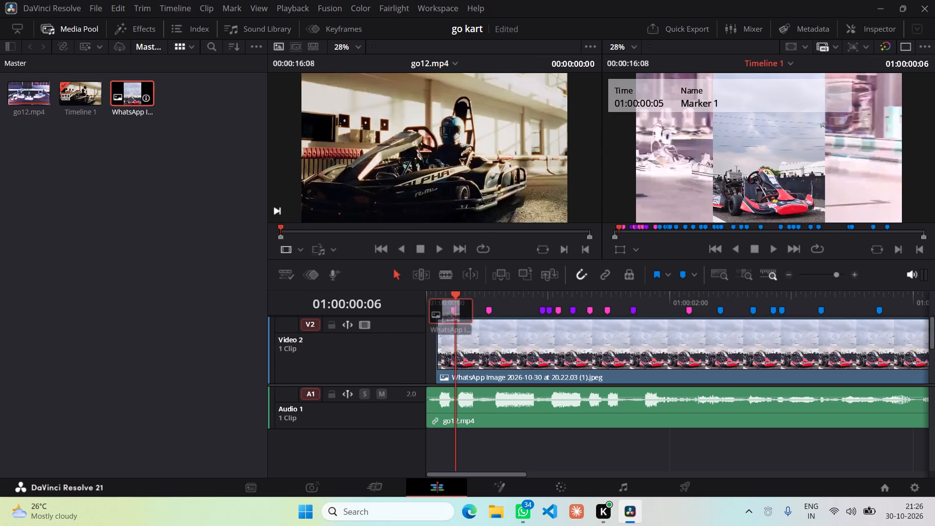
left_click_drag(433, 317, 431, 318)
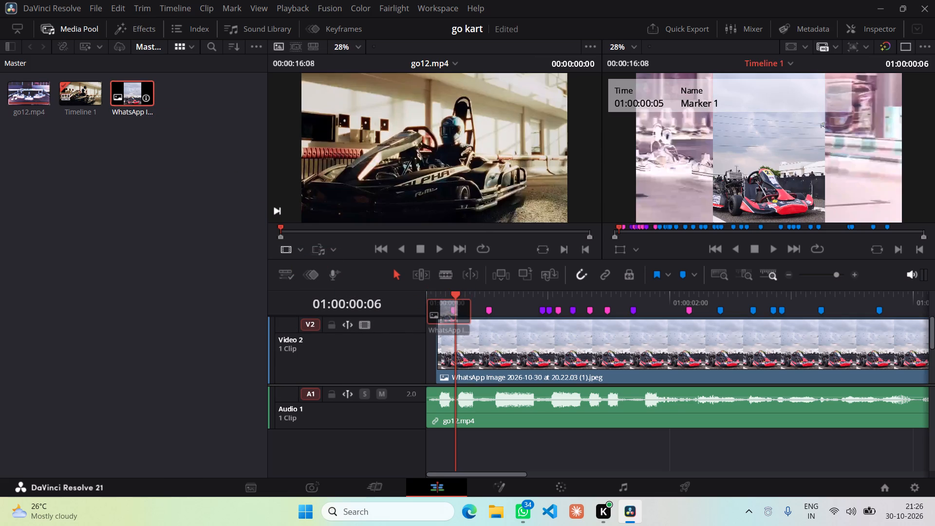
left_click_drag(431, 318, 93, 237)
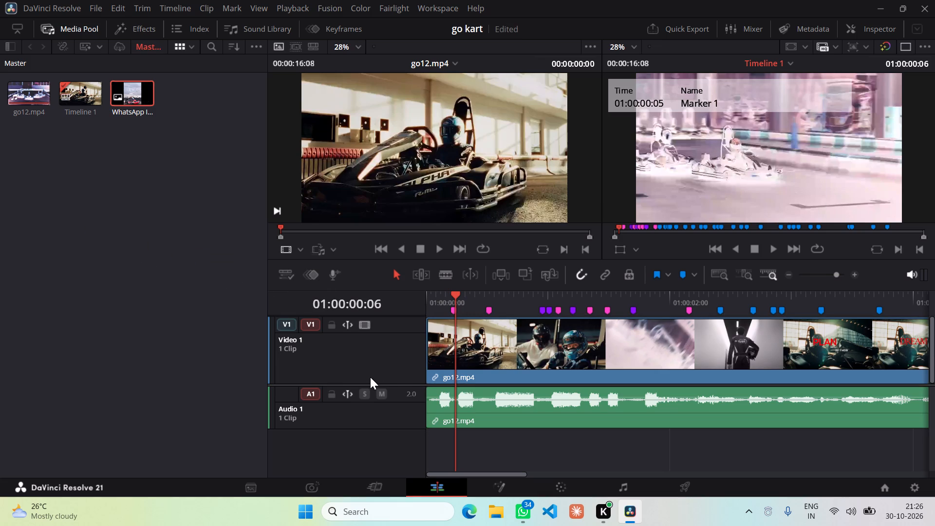
Collapse the Video 1 track to its minimum height and make the Audio 1 track taller for a larger waveform.
left_click(368, 386)
left_click(368, 382)
double_click(368, 382)
left_click_drag(370, 384, 374, 323)
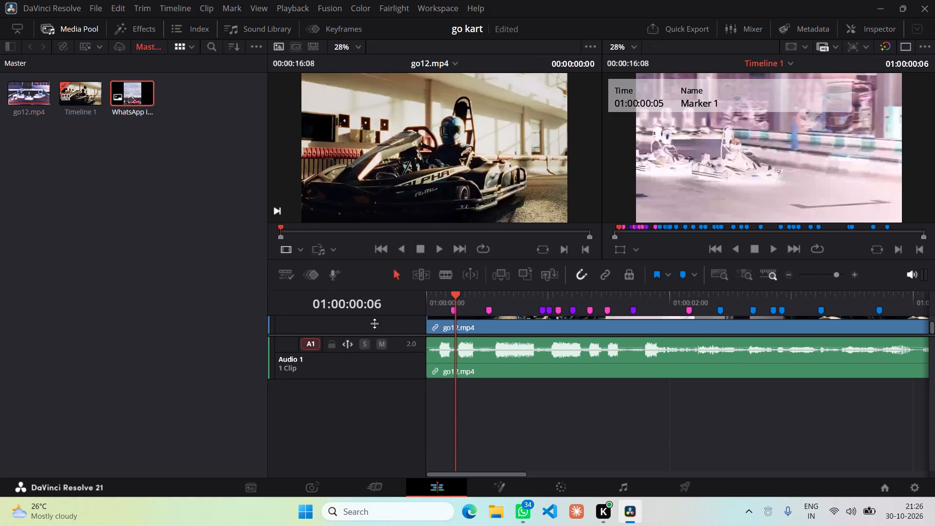
left_click_drag(374, 323, 360, 421)
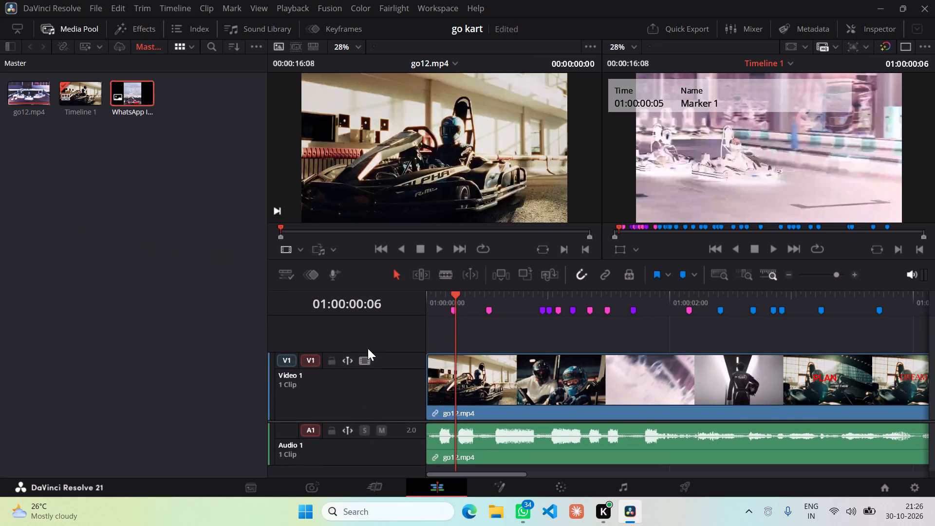
left_click_drag(369, 352, 370, 415)
left_click_drag(353, 422, 362, 331)
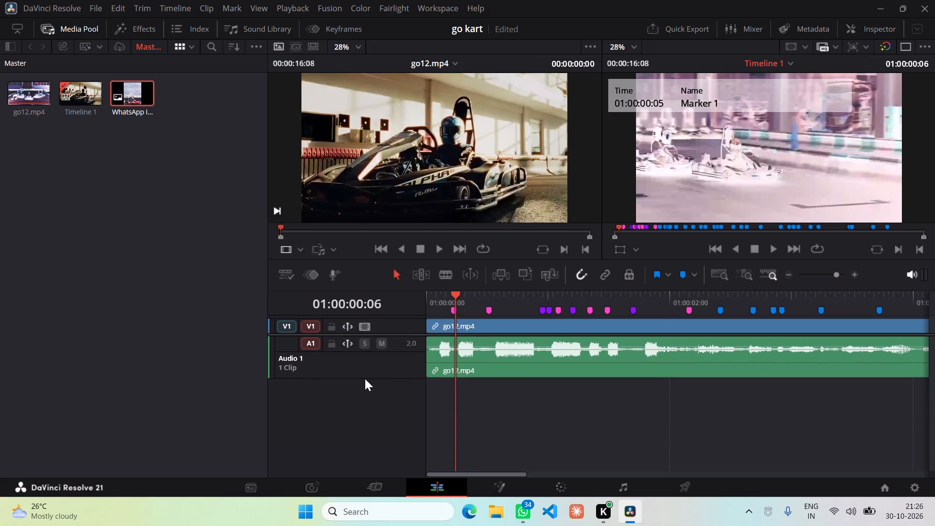
left_click_drag(360, 377, 363, 433)
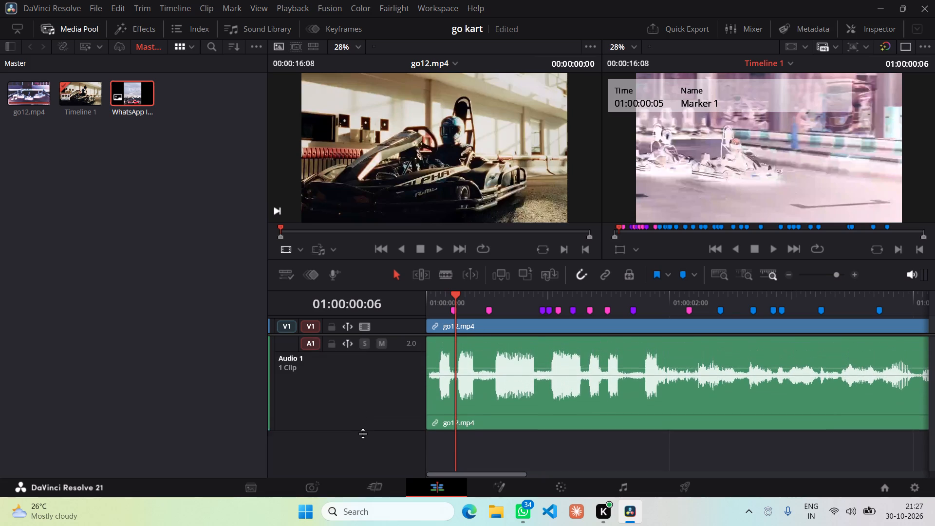
left_click_drag(363, 433, 361, 413)
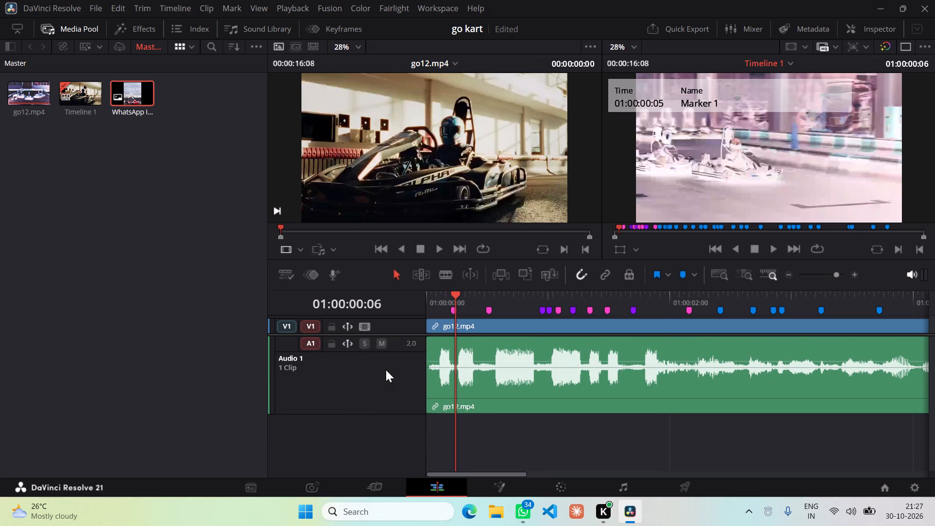
Place the WhatsApp image from the media pool on a new Video 2 track at 01:00:00:06, and enlarge the video track area.
left_click(457, 295)
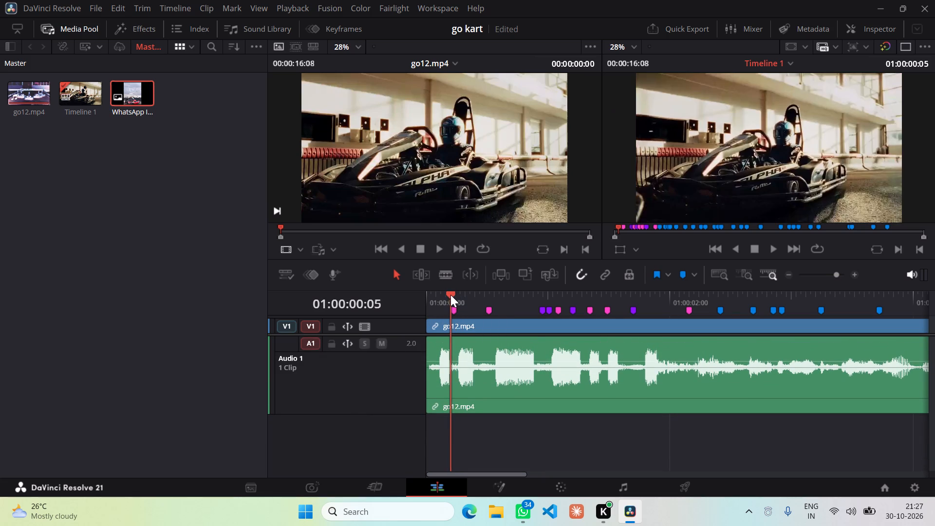
scroll(389, 327, "up", 1)
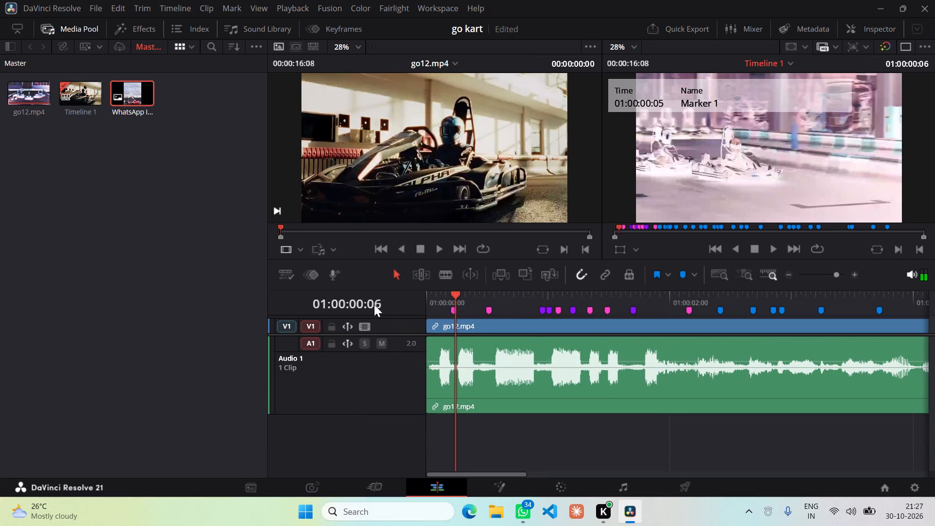
left_click_drag(120, 91, 271, 287)
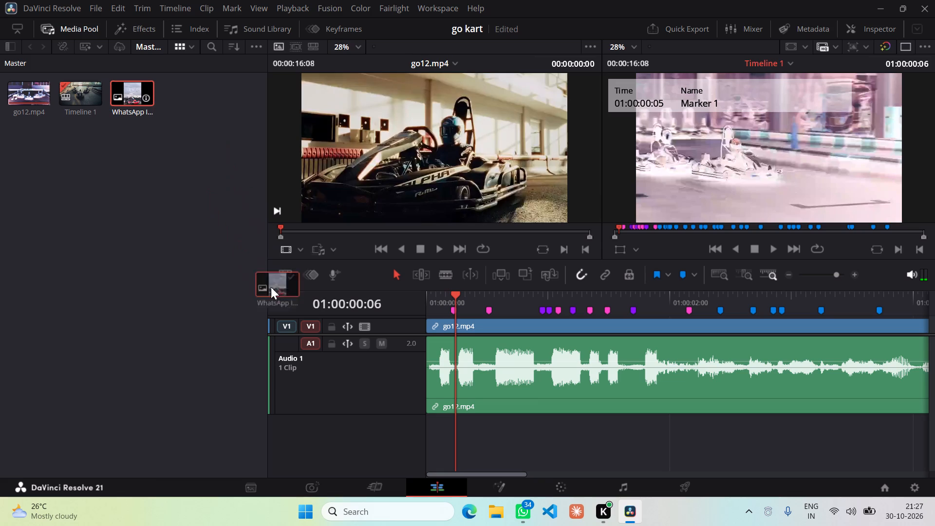
left_click_drag(271, 287, 449, 304)
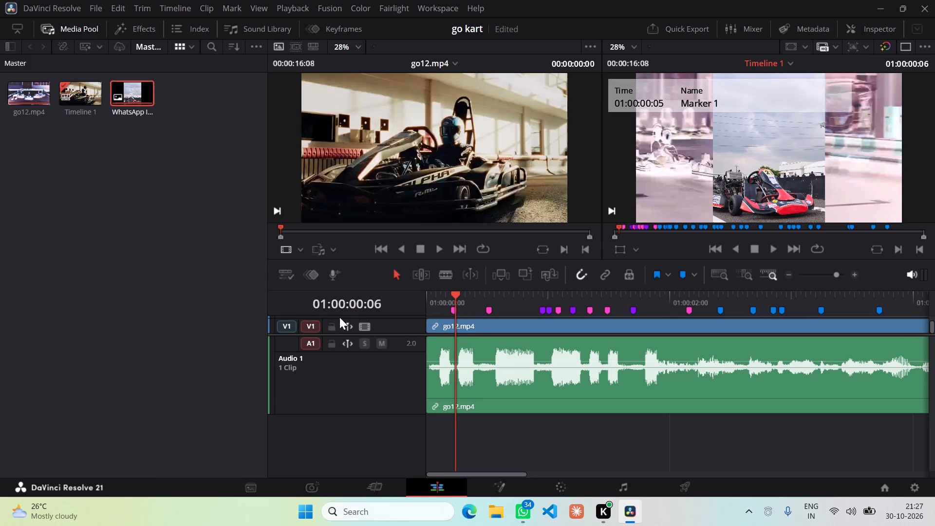
left_click_drag(337, 334, 335, 370)
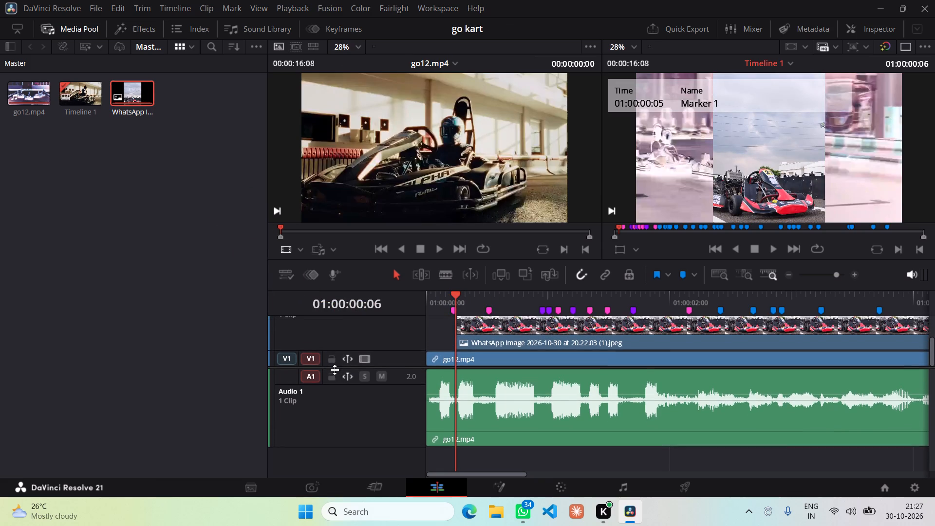
left_click_drag(335, 370, 335, 375)
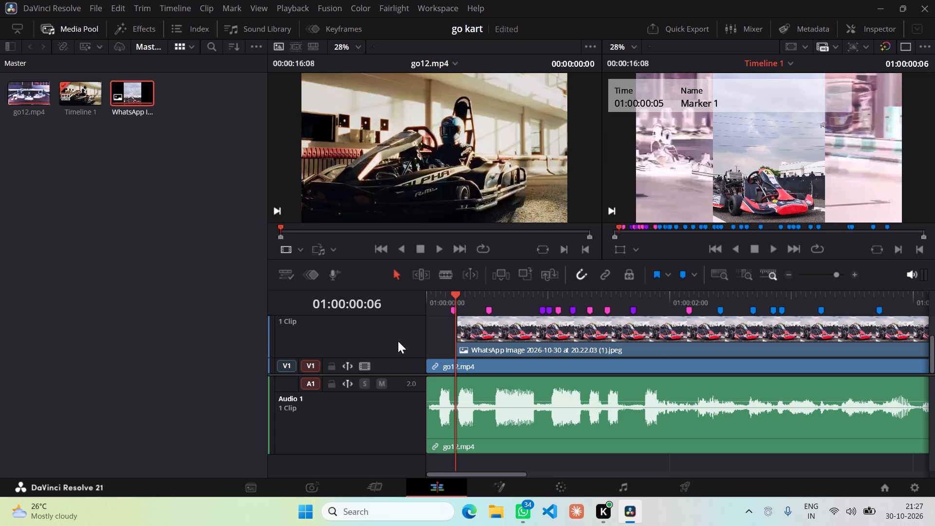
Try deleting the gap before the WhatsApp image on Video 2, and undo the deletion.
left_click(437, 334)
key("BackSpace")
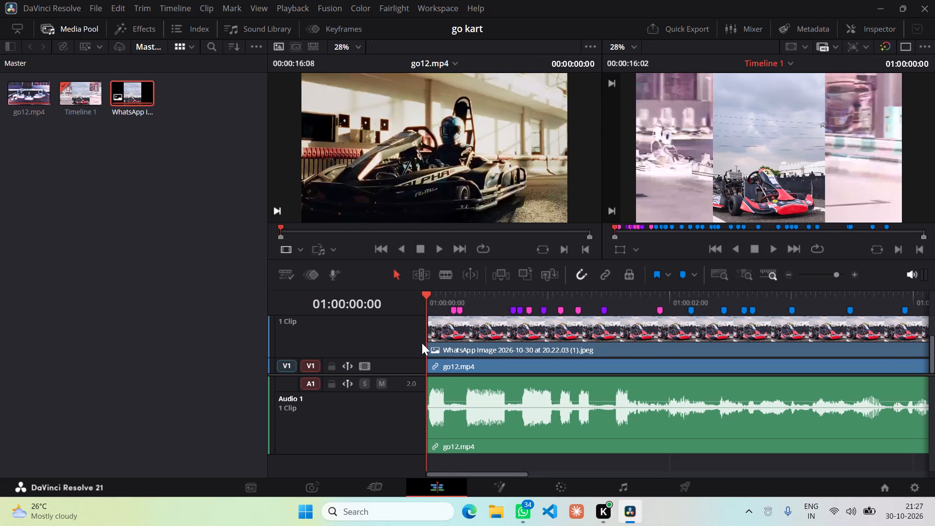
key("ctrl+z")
Move the WhatsApp image clip on Video 2 to the very start of the timeline.
left_click_drag(480, 330, 450, 335)
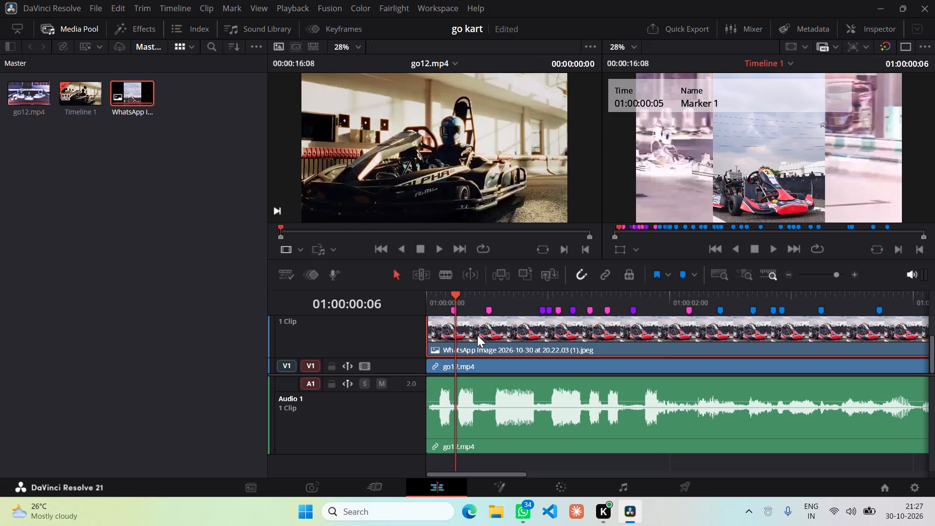
Split the WhatsApp image clip at 01:00:00:06, by the first pink marker, and delete the part after the cut.
left_click(458, 295)
key("ctrl+b")
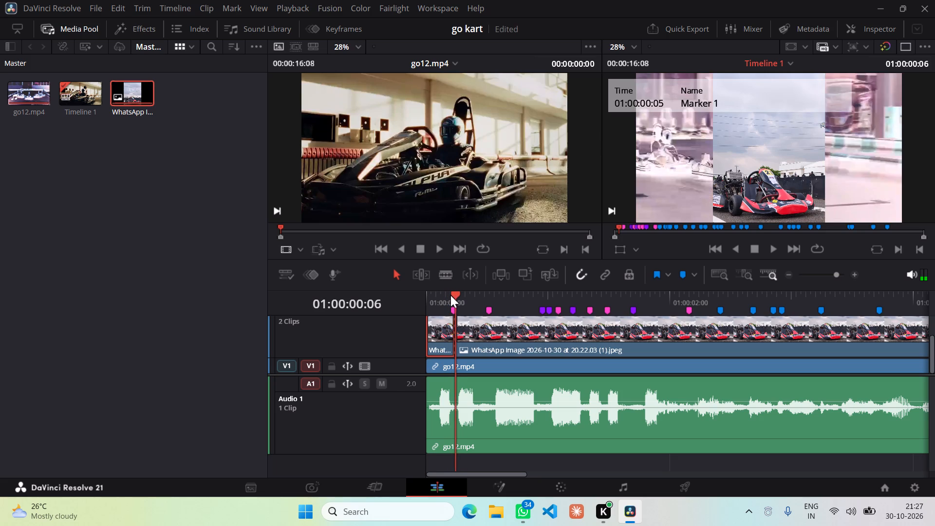
left_click(506, 339)
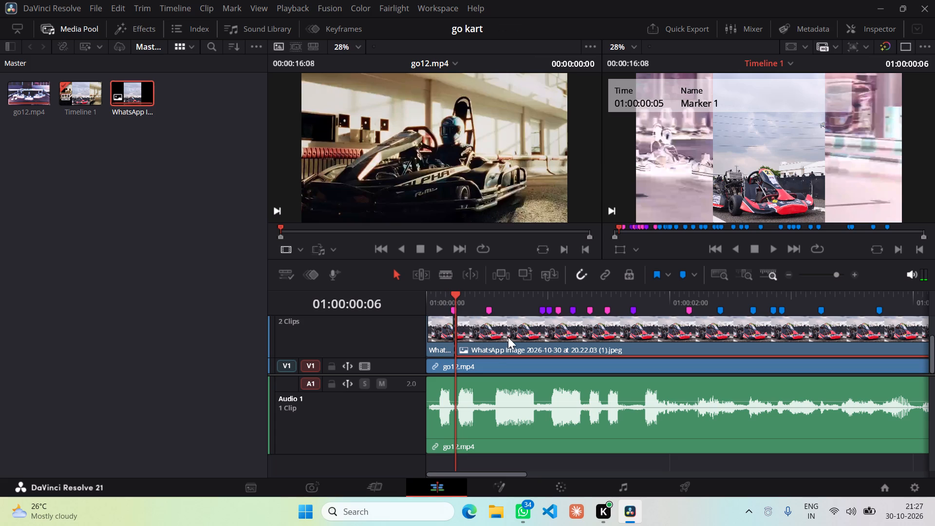
key("BackSpace")
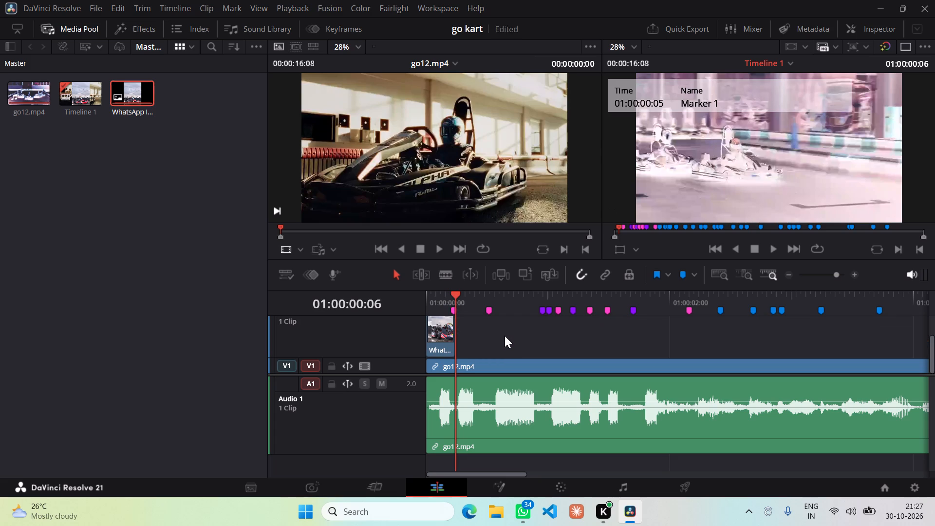
Set the trimmed WhatsApp image clip's Zoom to 2.380 in both X and Y so it fills the frame width.
left_click(439, 331)
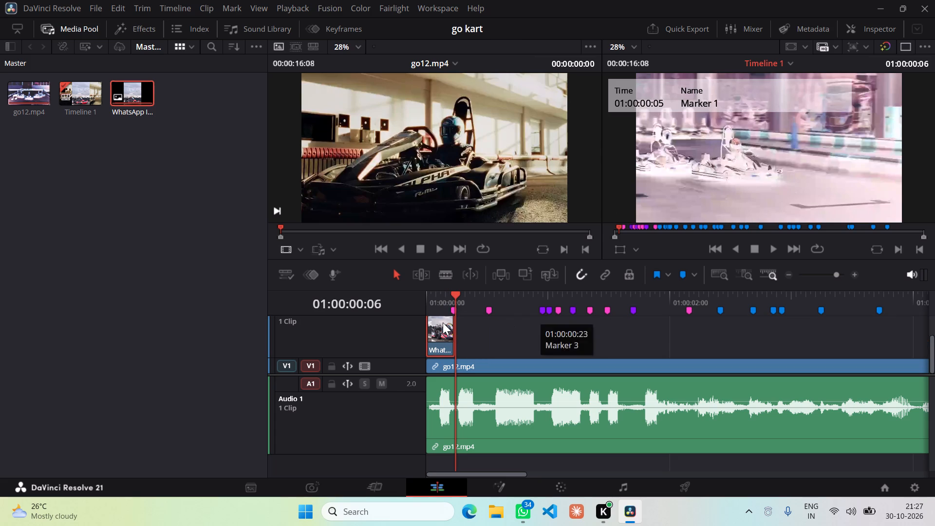
left_click_drag(454, 294, 449, 294)
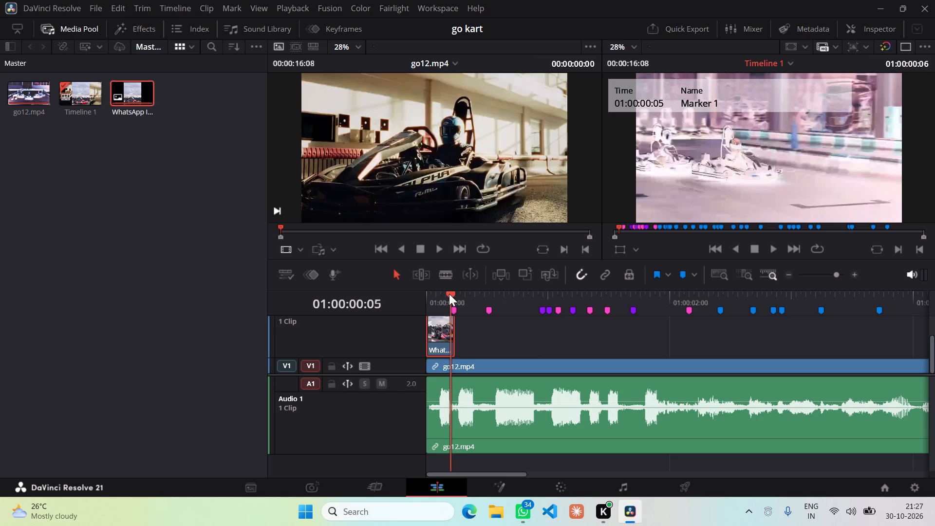
left_click_drag(449, 294, 446, 294)
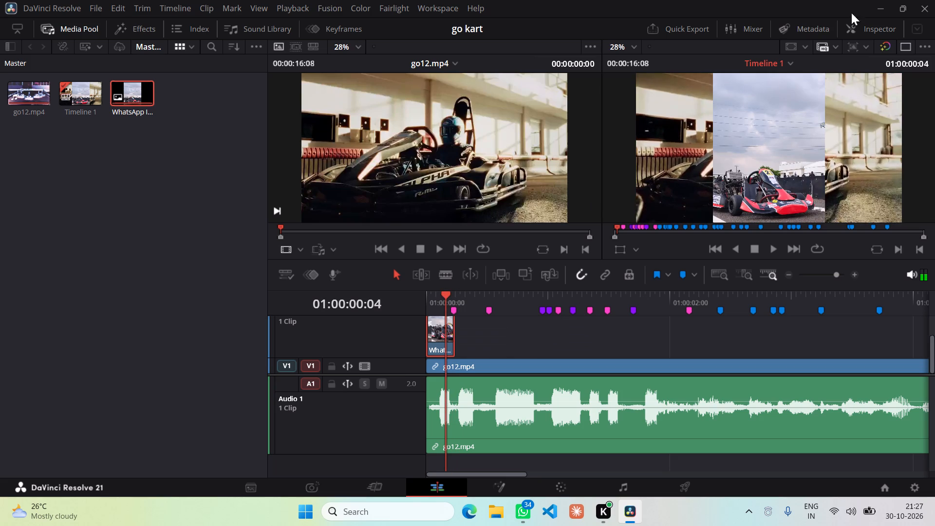
left_click(866, 30)
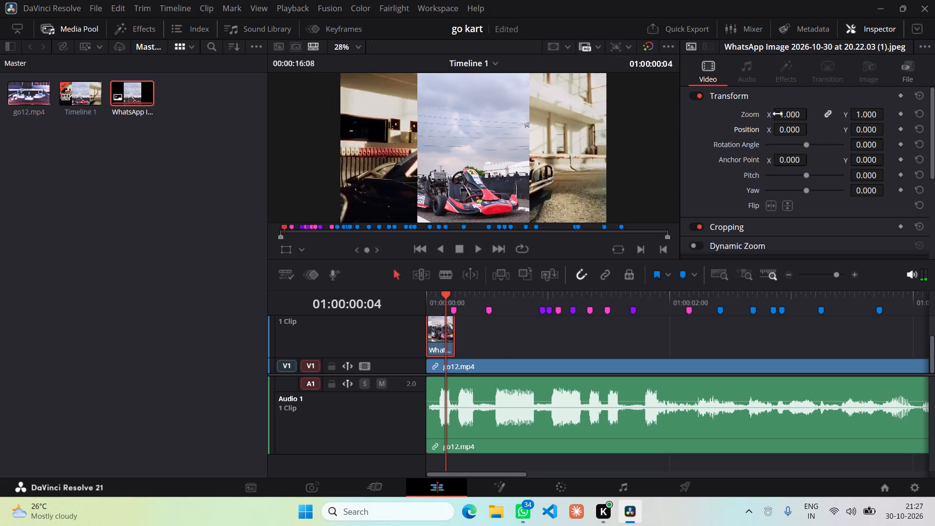
left_click_drag(791, 116, 895, 122)
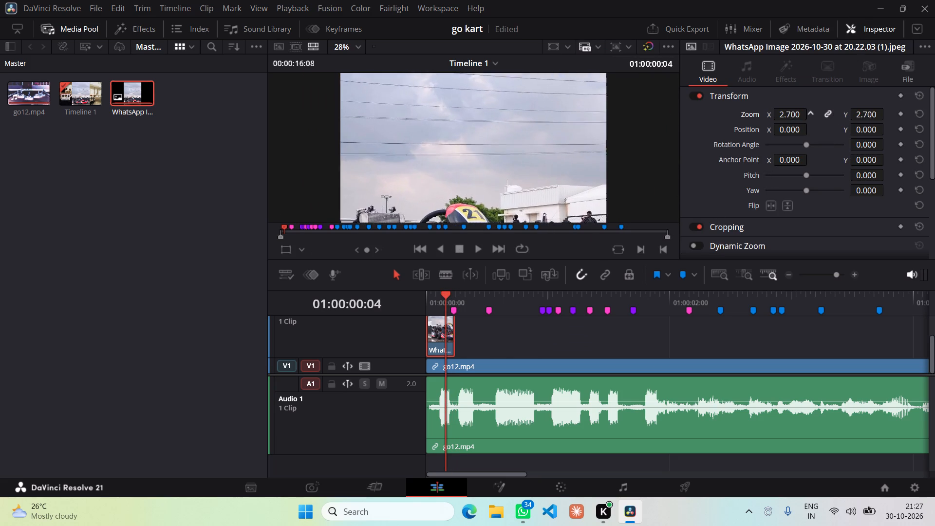
left_click_drag(895, 122, 870, 121)
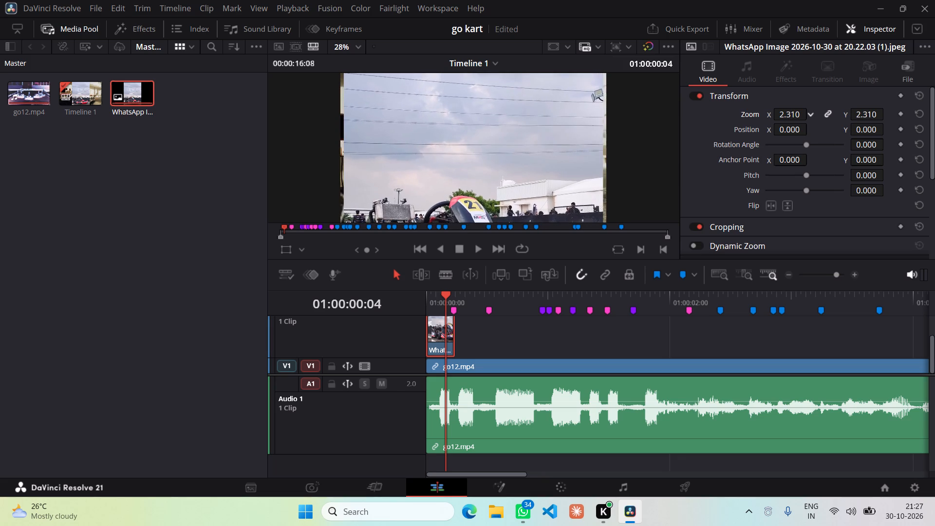
left_click_drag(870, 121, 875, 121)
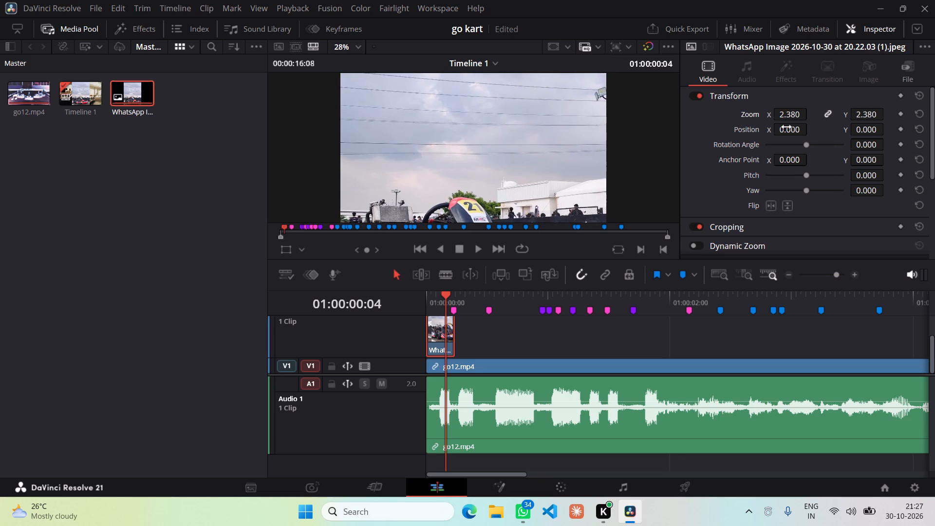
Set the WhatsApp image clip's Position Y to 639 so the red kart is framed in view.
left_click(870, 137)
left_click_drag(868, 134, 867, 129)
left_click(866, 131)
left_click_drag(866, 131, 823, 134)
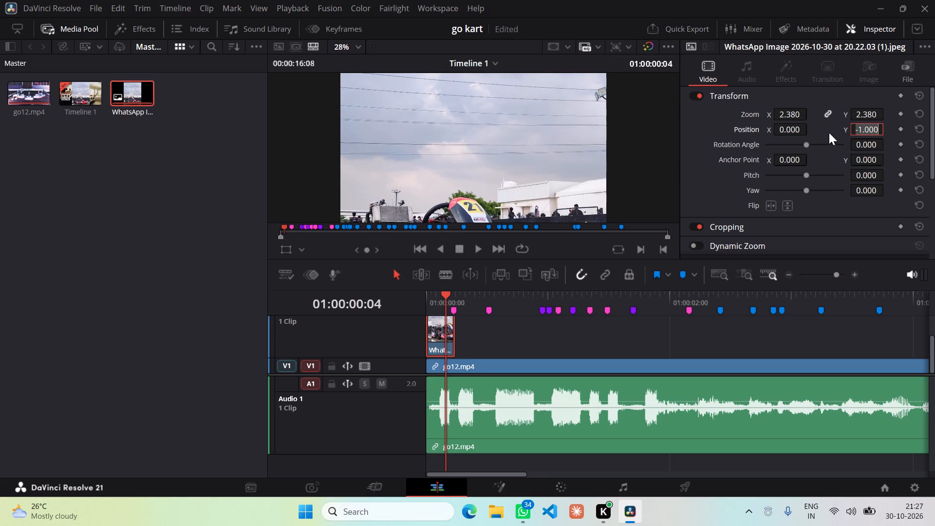
left_click(748, 130)
left_click(746, 129)
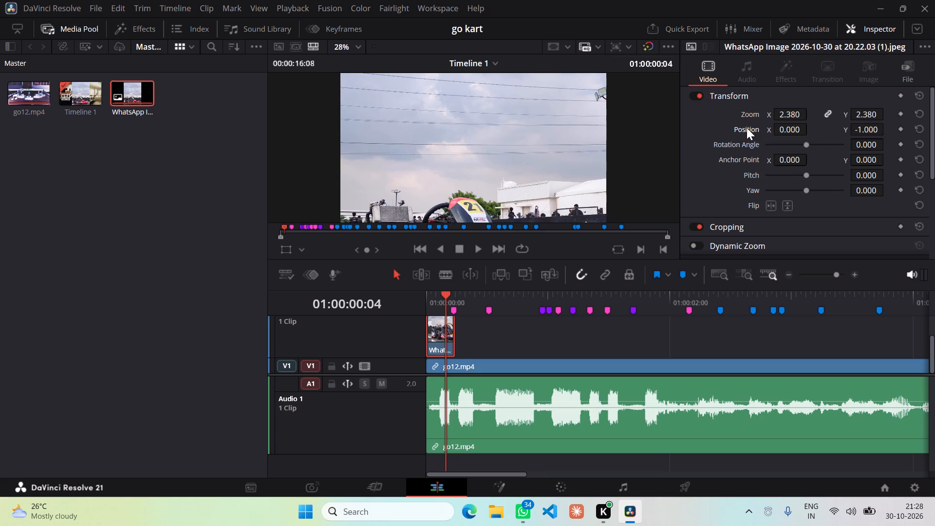
double_click(755, 128)
left_click_drag(863, 131, 687, 259)
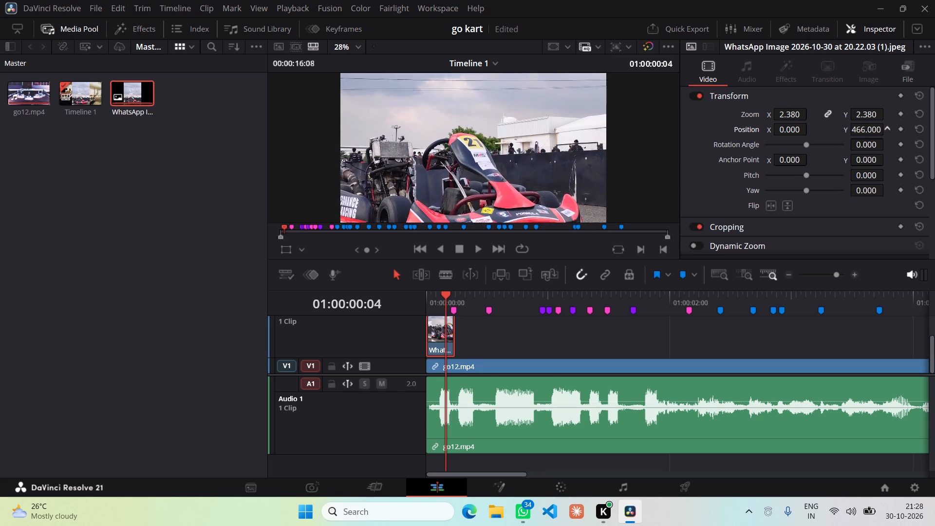
left_click_drag(687, 259, 792, 257)
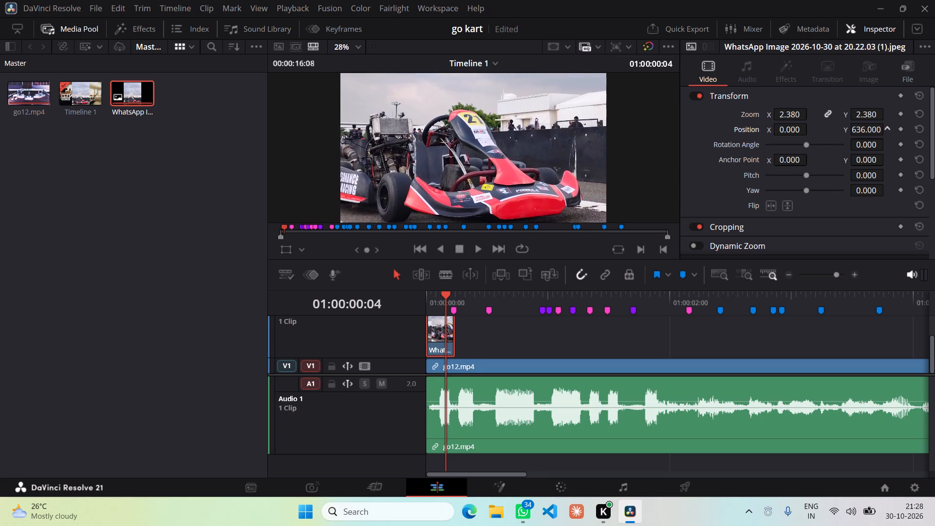
left_click_drag(792, 257, 793, 257)
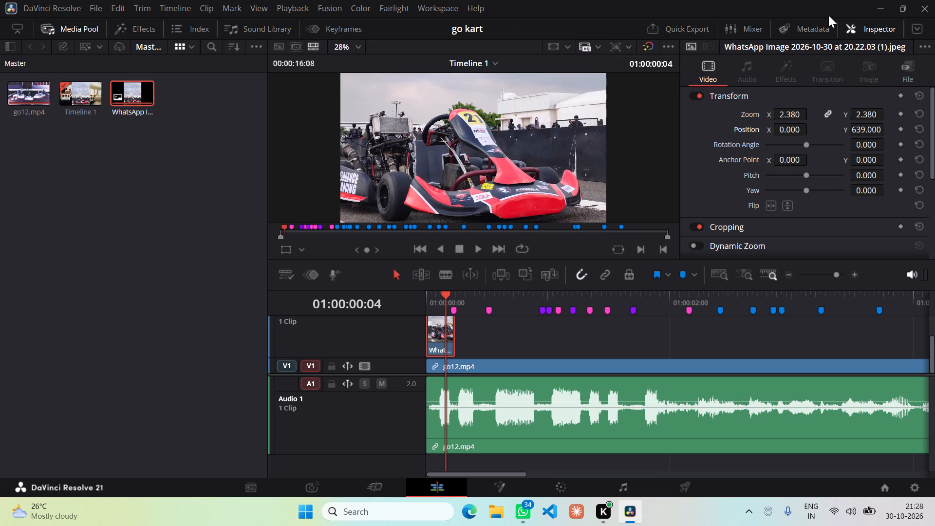
Close the Inspector, play go12.mp4 in the source viewer to review its shots, and return to its first frame.
left_click(864, 25)
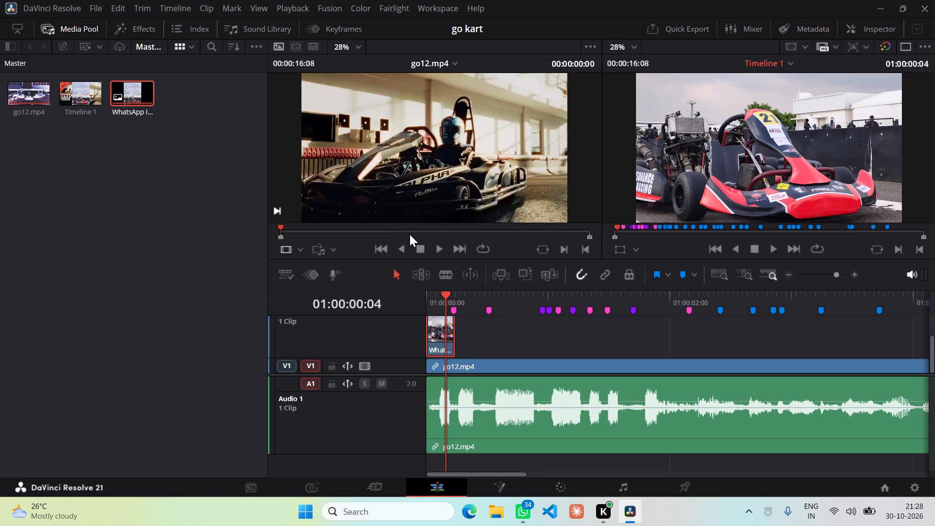
left_click(436, 249)
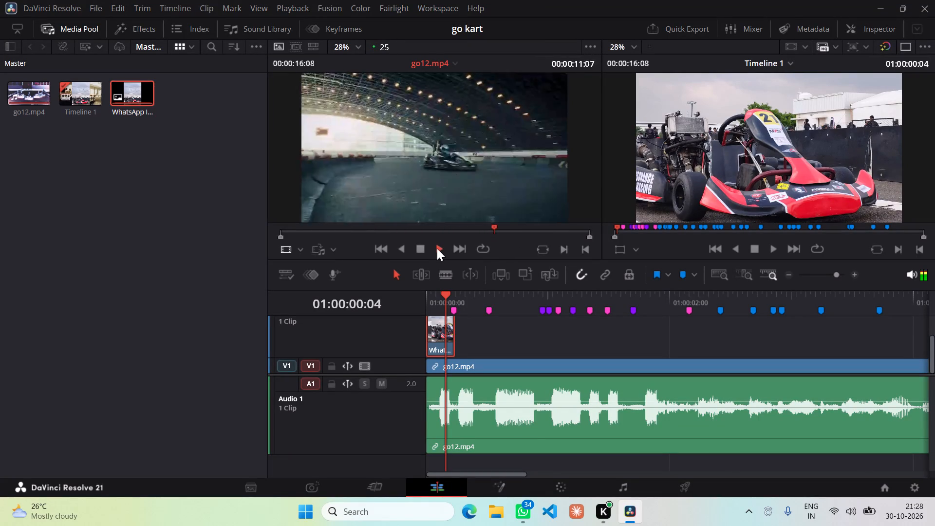
left_click(420, 249)
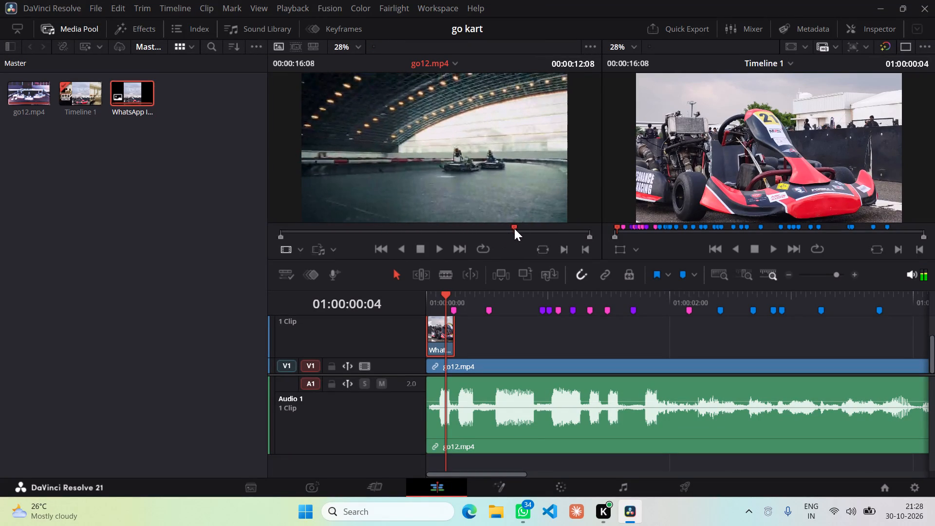
left_click_drag(514, 226, 258, 227)
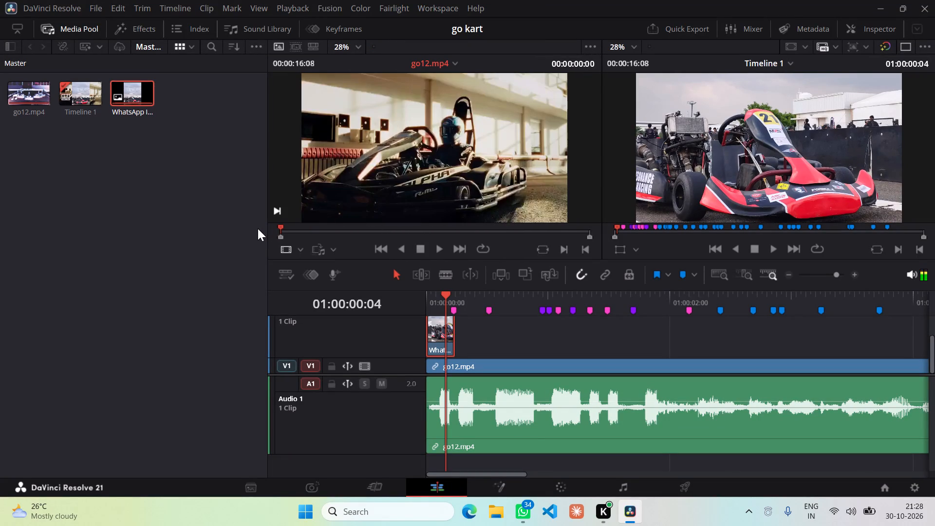
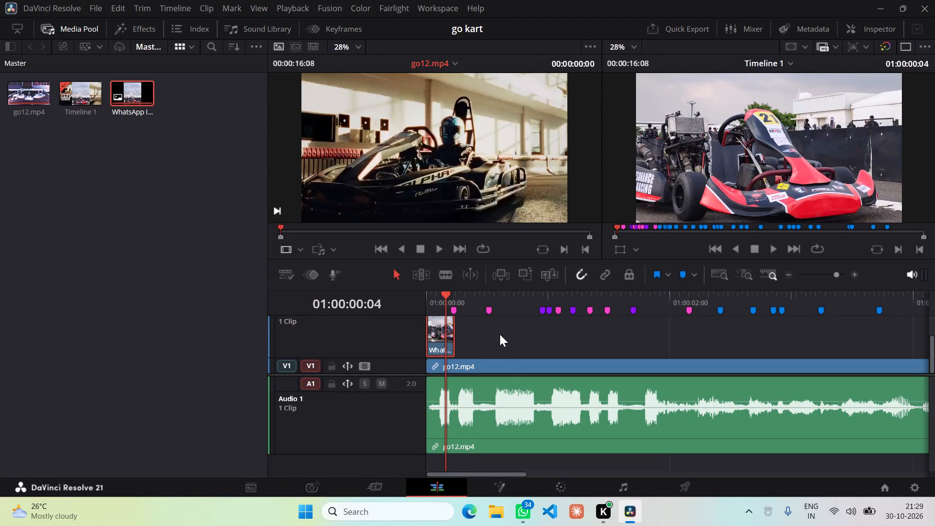
Enlarge the video track area above Audio 1 and shrink the Video 2 track to its minimum height.
scroll(498, 336, "up", 1)
scroll(498, 337, "down", 1)
left_click_drag(364, 358, 361, 368)
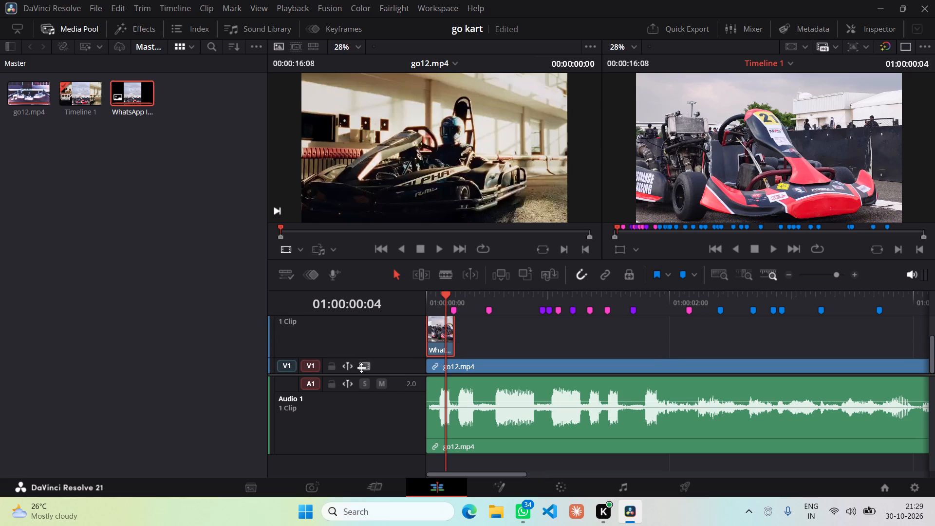
left_click_drag(361, 368, 361, 368)
scroll(330, 342, "up", 1)
scroll(332, 343, "down", 6)
scroll(342, 335, "up", 2)
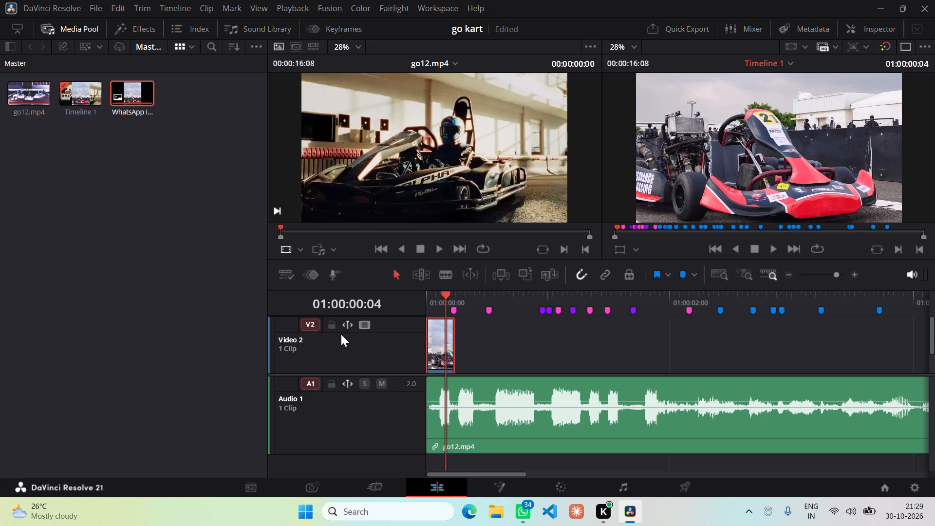
left_click_drag(329, 374, 335, 354)
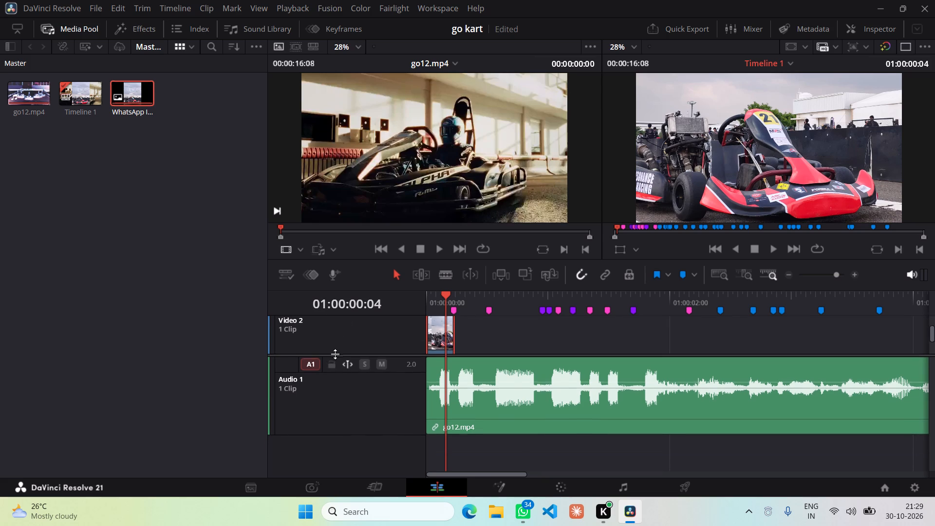
left_click_drag(335, 354, 336, 441)
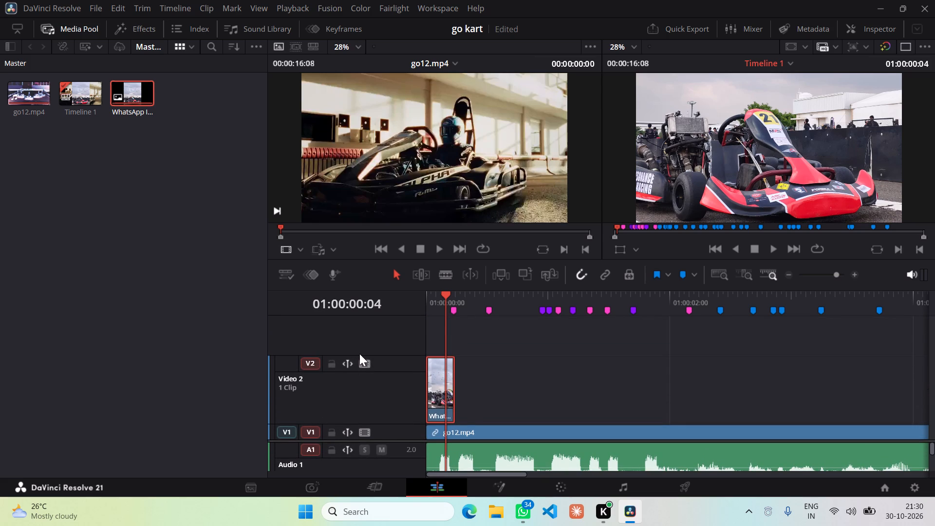
left_click_drag(348, 356, 346, 405)
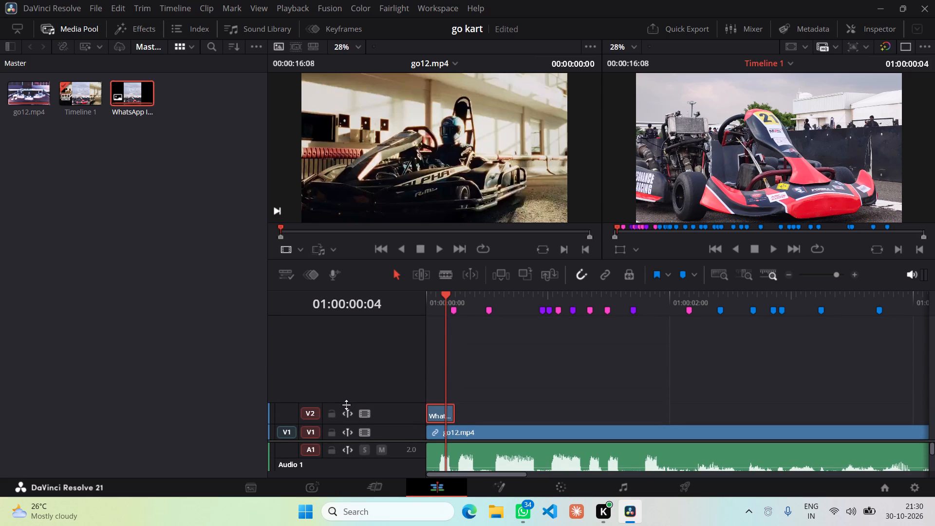
left_click_drag(346, 405, 345, 412)
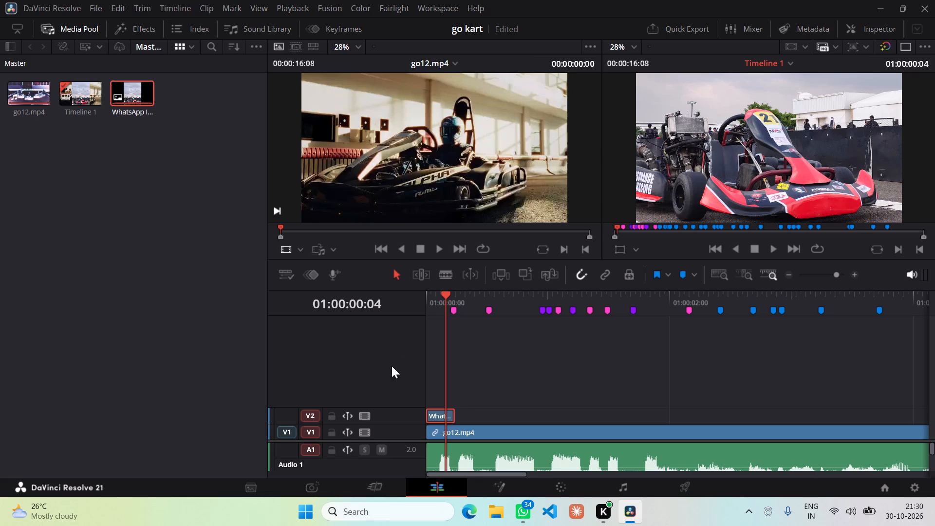
Move the playhead to 01:00:00:06, at the end of the photo clip on Video 2.
left_click_drag(445, 294, 450, 294)
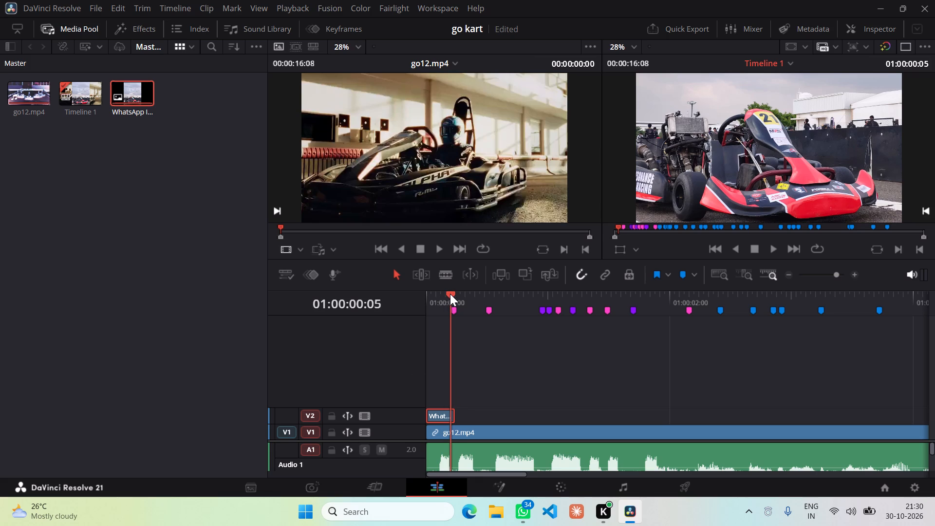
left_click_drag(450, 294, 453, 294)
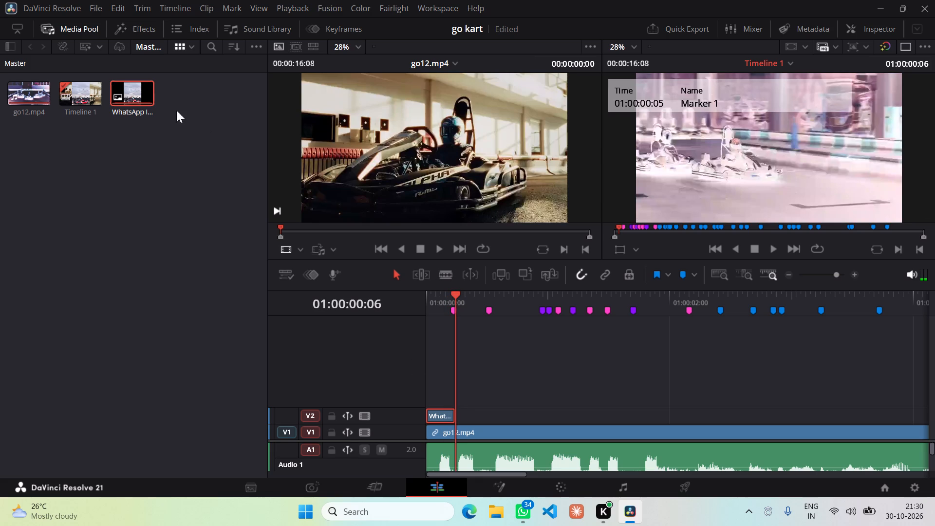
Open the effects library and search it for "adu".
left_click(154, 29)
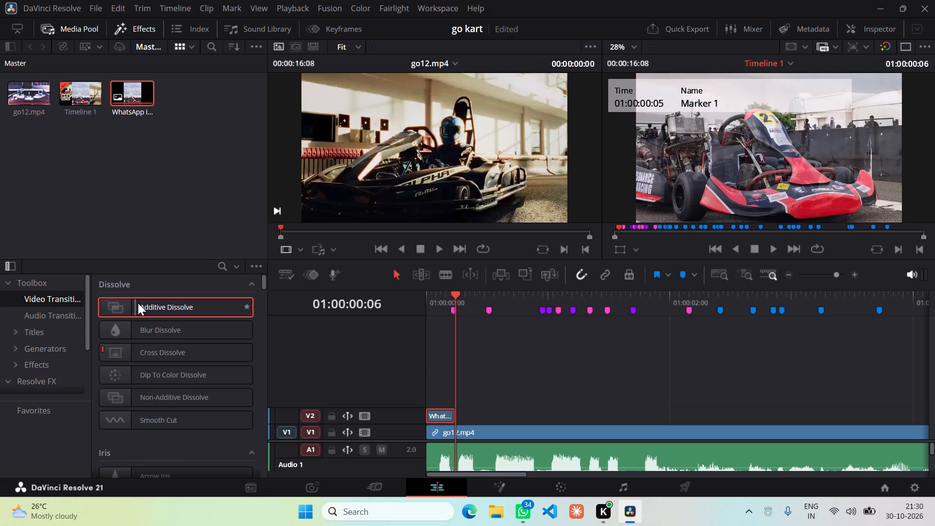
left_click(224, 262)
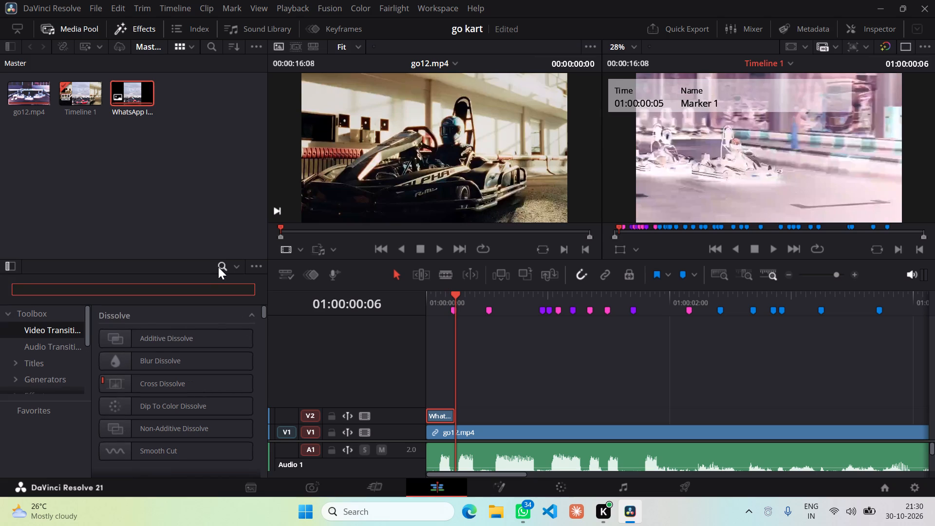
key("a")
type("du")
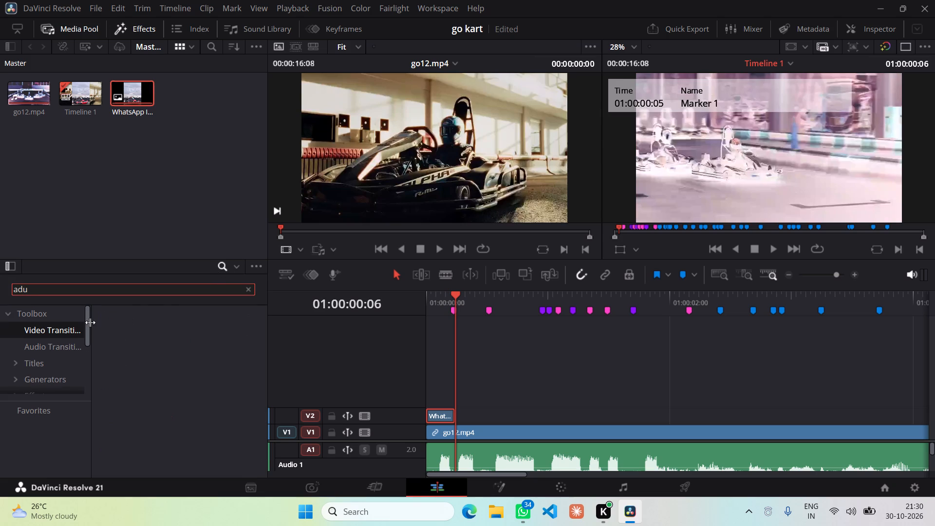
Look through the Toolbox, Resolve FX and Audio FX categories for matches to the effects search.
left_click(34, 349)
left_click(28, 363)
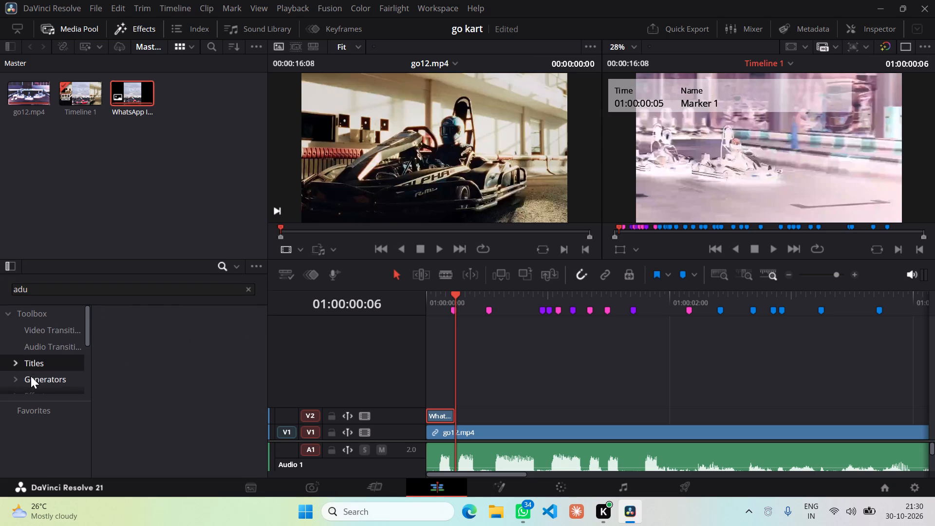
left_click(31, 376)
scroll(30, 372, "down", 1)
left_click(32, 365)
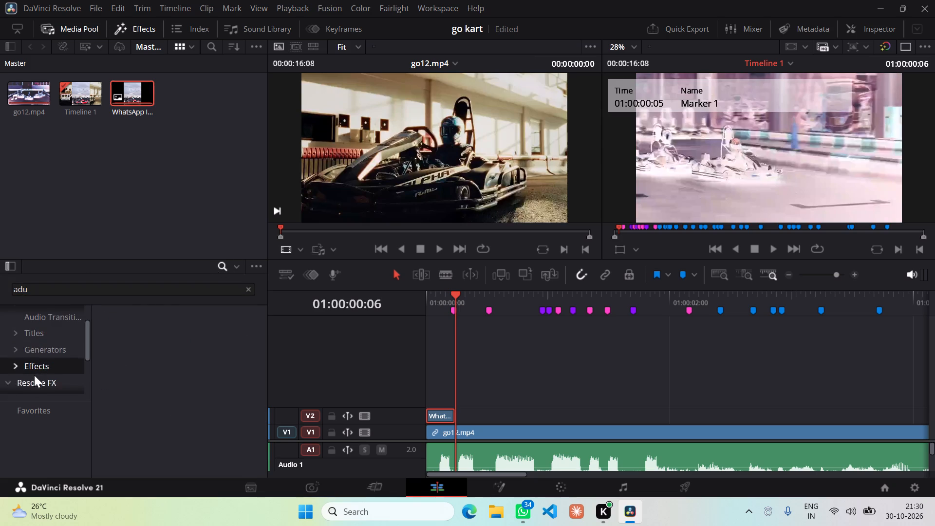
scroll(34, 375, "down", 1)
left_click(38, 351)
left_click(38, 367)
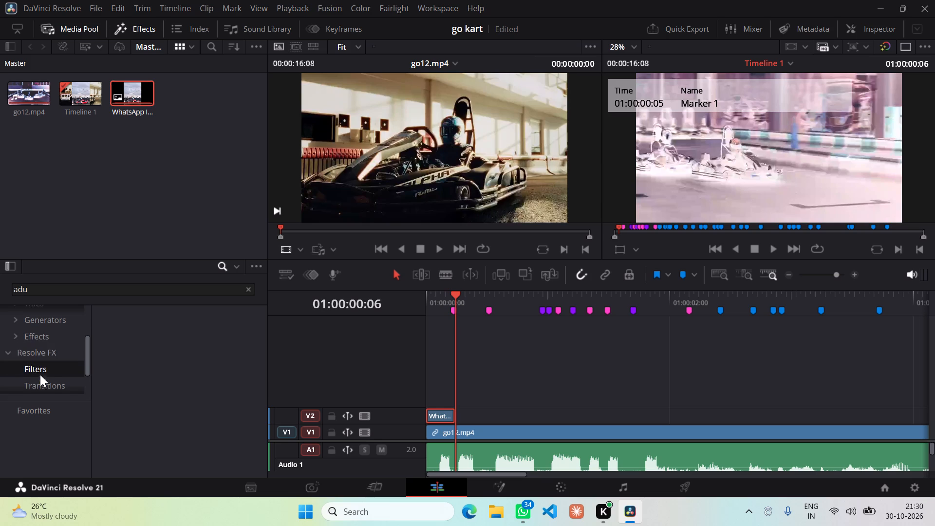
left_click(41, 379)
scroll(46, 372, "down", 1)
left_click(46, 357)
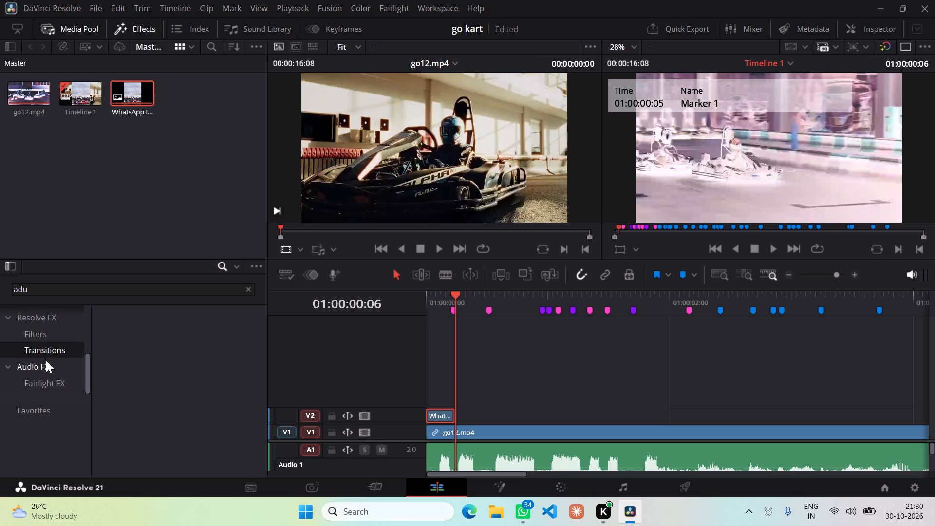
left_click(46, 363)
left_click(44, 378)
scroll(44, 378, "down", 2)
scroll(44, 378, "up", 4)
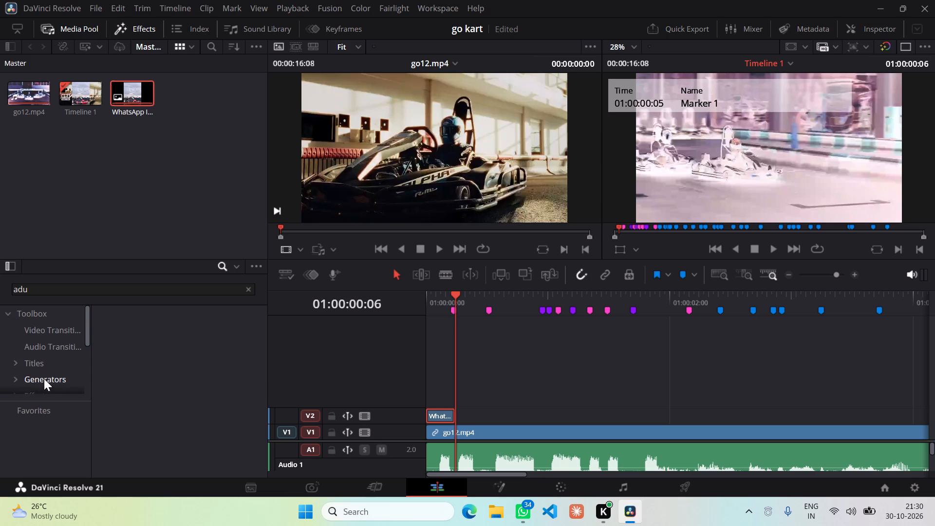
scroll(58, 318, "up", 1)
left_click(215, 293)
key("Return")
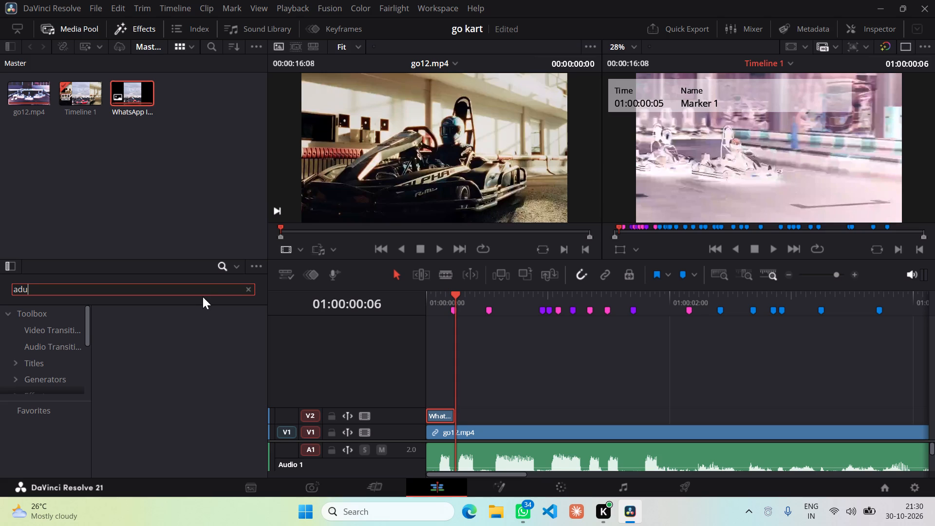
scroll(58, 330, "up", 2)
left_click(49, 345)
left_click(40, 371)
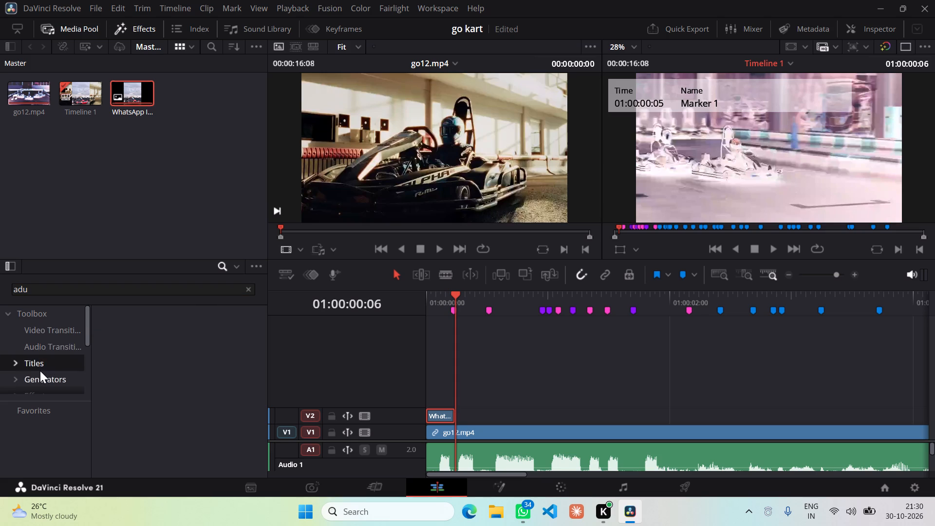
left_click(41, 375)
Hide the media pool to enlarge the effects library, check the categories again and select the whole Toolbox.
left_click(84, 22)
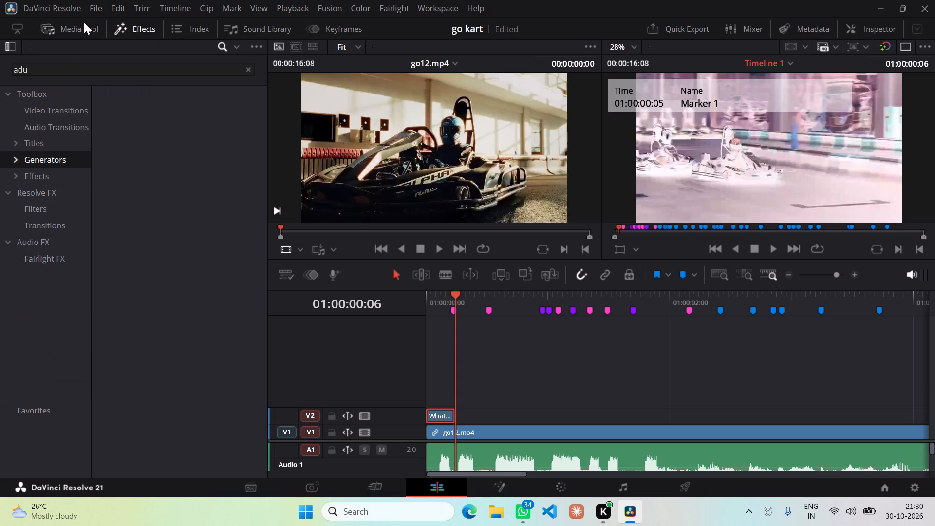
left_click(45, 120)
left_click(42, 141)
left_click(37, 166)
left_click(37, 174)
left_click(34, 195)
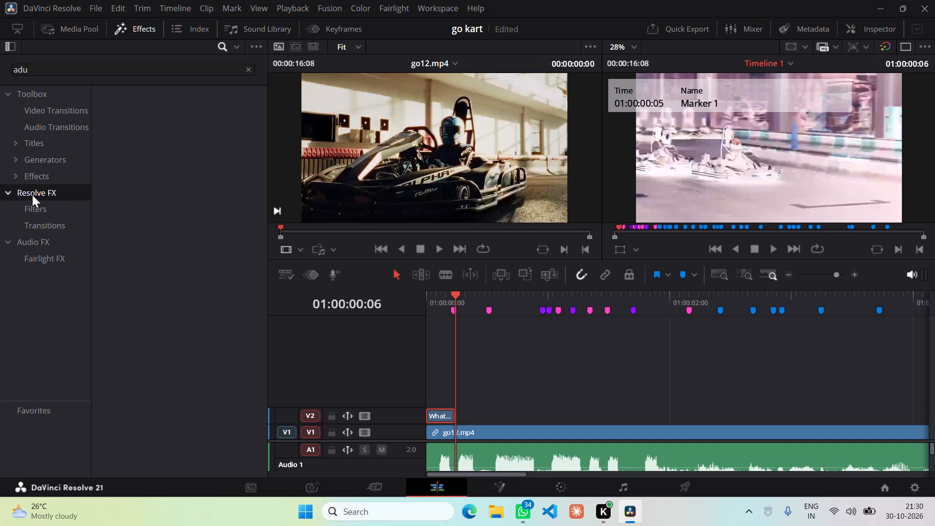
left_click(32, 207)
left_click(30, 223)
left_click(54, 97)
type("st")
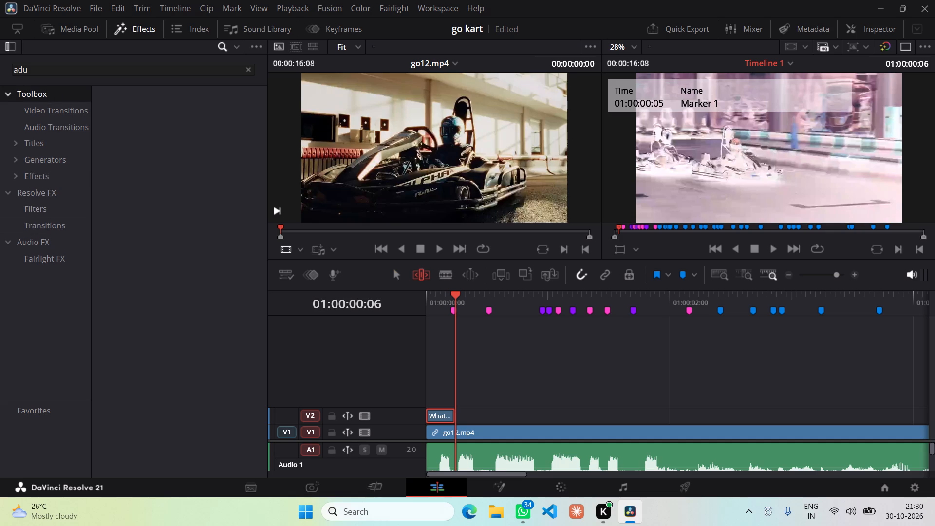
Search the effects for "adjus" and place an Adjustment Clip at the very start of a new Video 3 track.
left_click(175, 69)
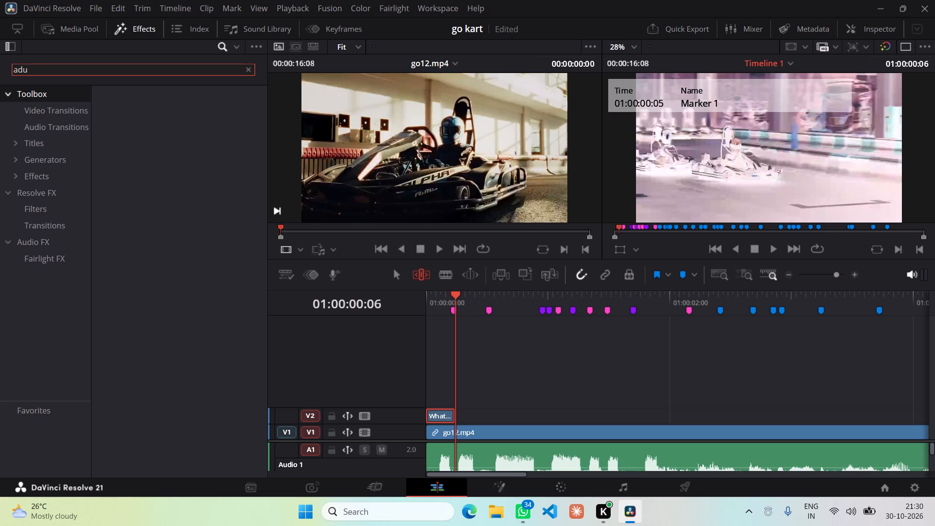
key("BackSpace")
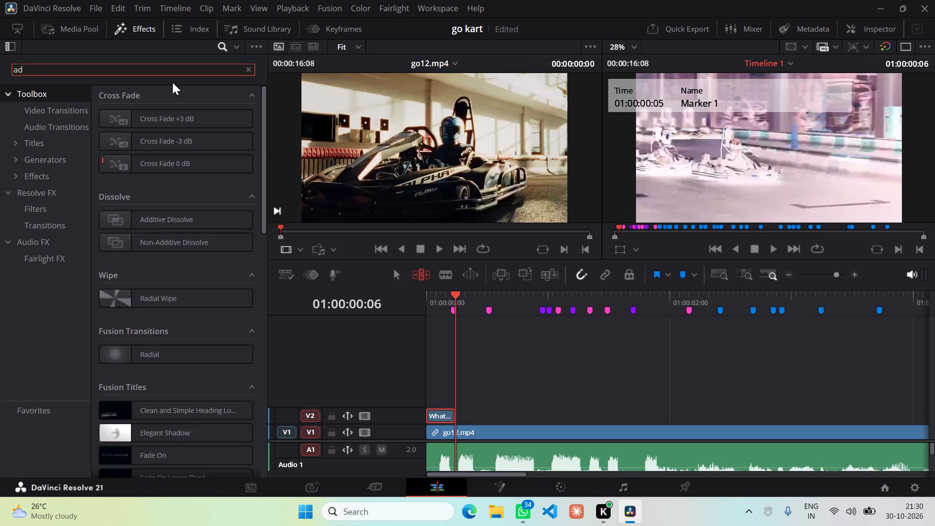
type("jus")
left_click_drag(161, 114, 436, 389)
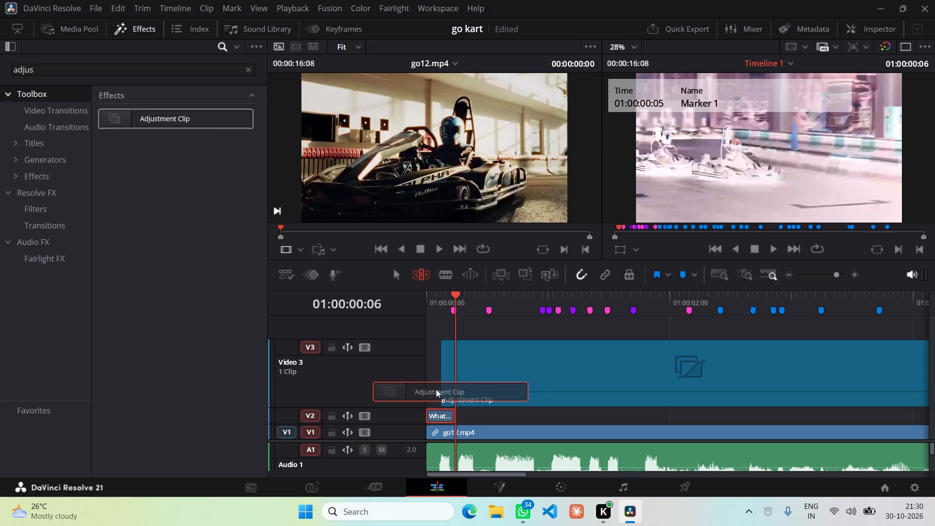
left_click_drag(436, 389, 422, 386)
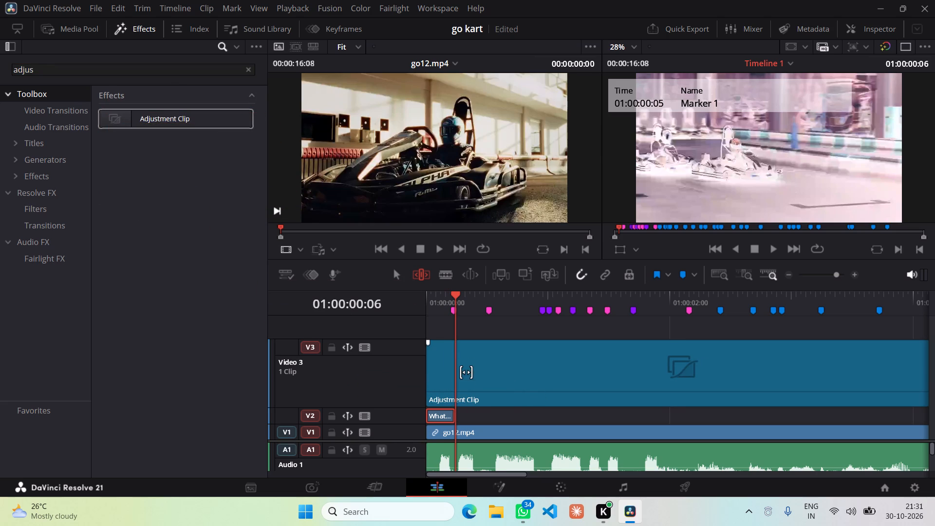
Split the adjustment clip at 01:00:00:06 and delete the part after the cut.
left_click(464, 359)
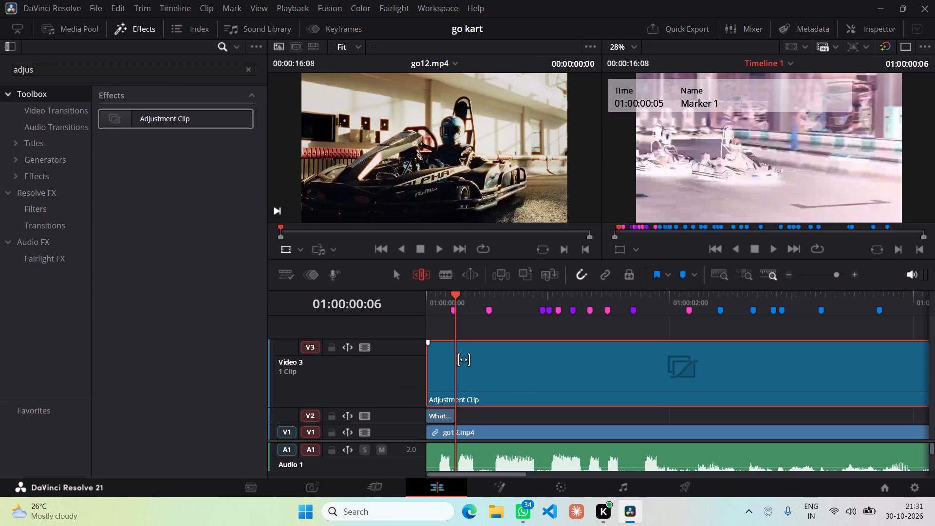
key("ctrl+b")
left_click(511, 362)
key("BackSpace")
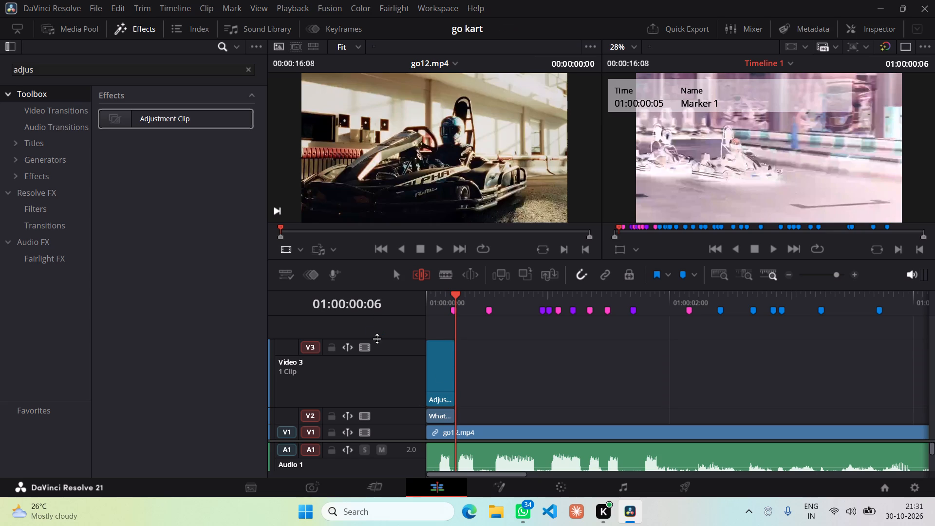
Shrink the Video 3 track to its minimum height.
left_click_drag(377, 338, 380, 406)
With the playhead at 01:00:00:00, adjust the Video 3 adjustment clip's zoom, trying 0.920 and 1.030 before bringing it to 0.990.
left_click(444, 404)
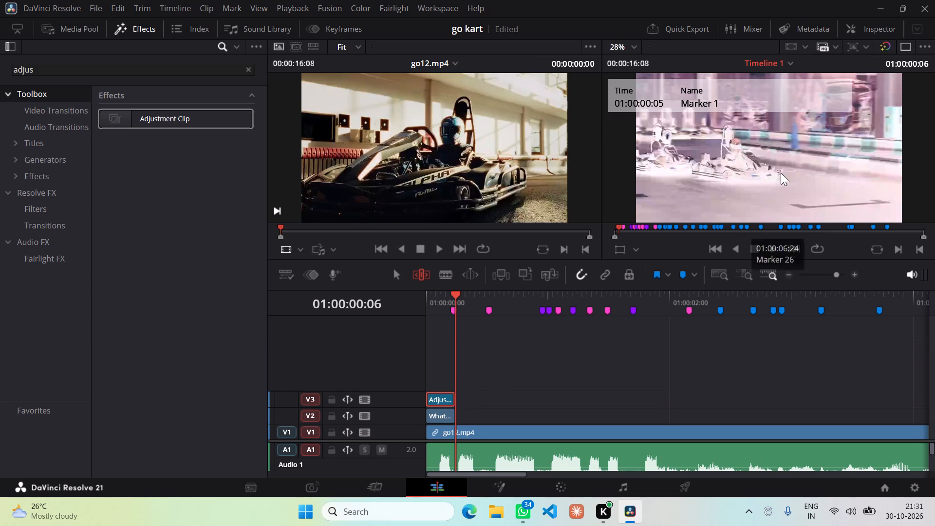
left_click(875, 26)
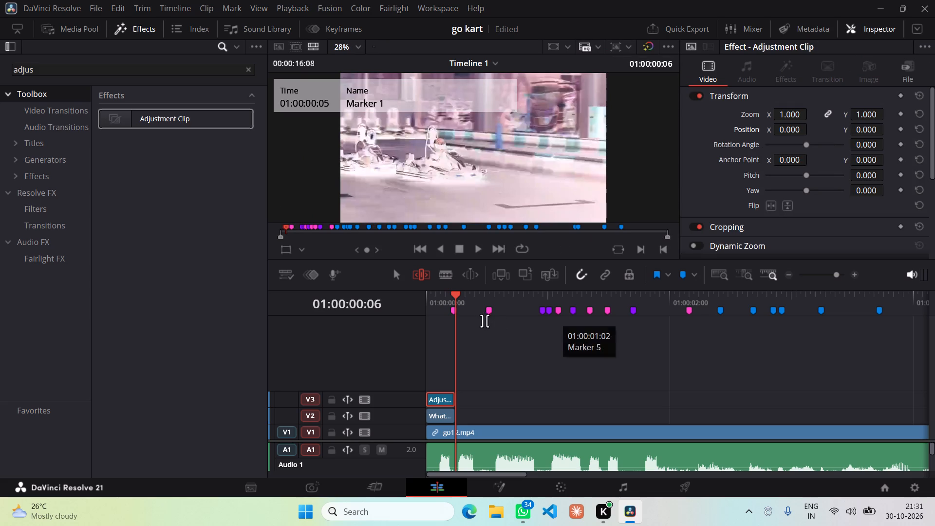
left_click_drag(456, 294, 419, 295)
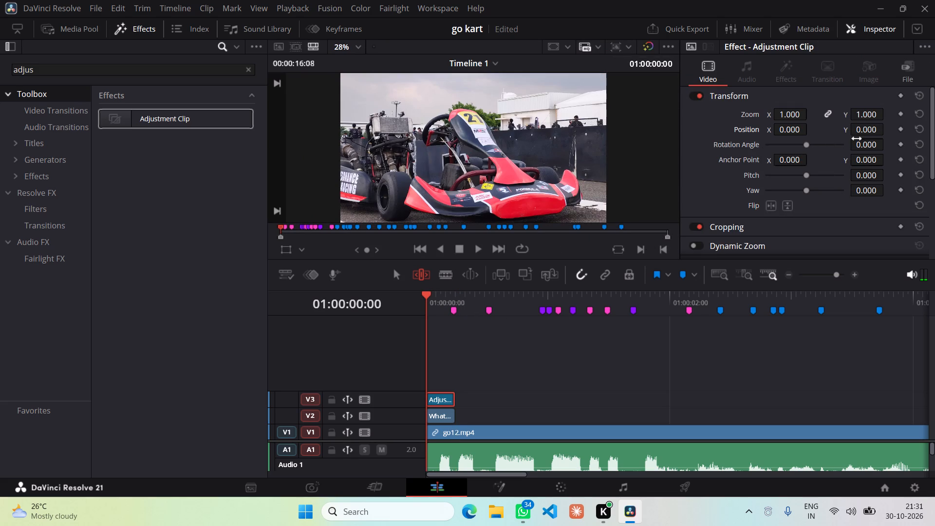
left_click(427, 295)
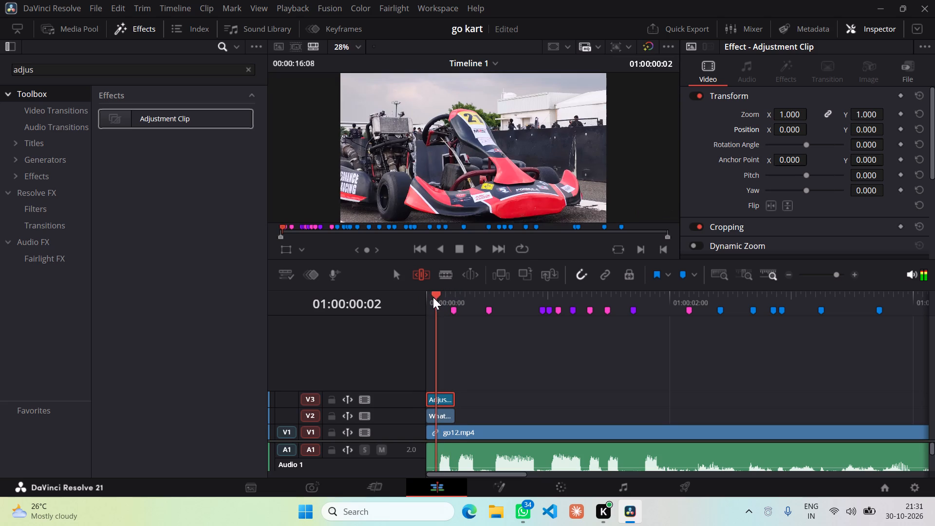
left_click(427, 298)
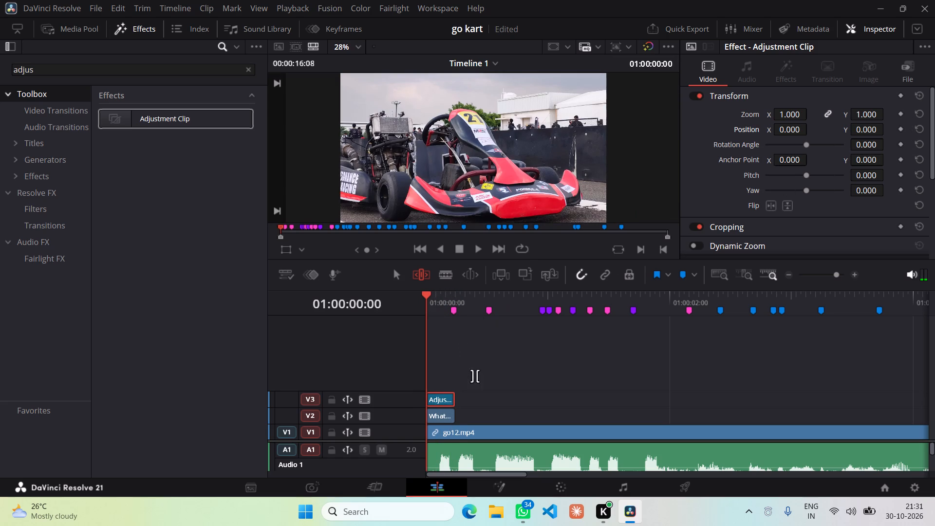
left_click_drag(787, 117, 785, 117)
left_click_drag(785, 117, 783, 118)
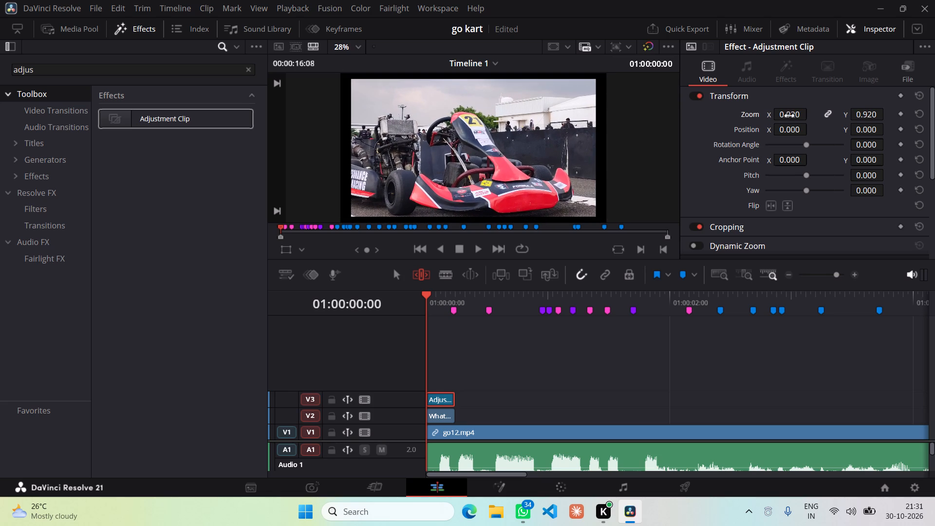
left_click_drag(789, 115, 796, 114)
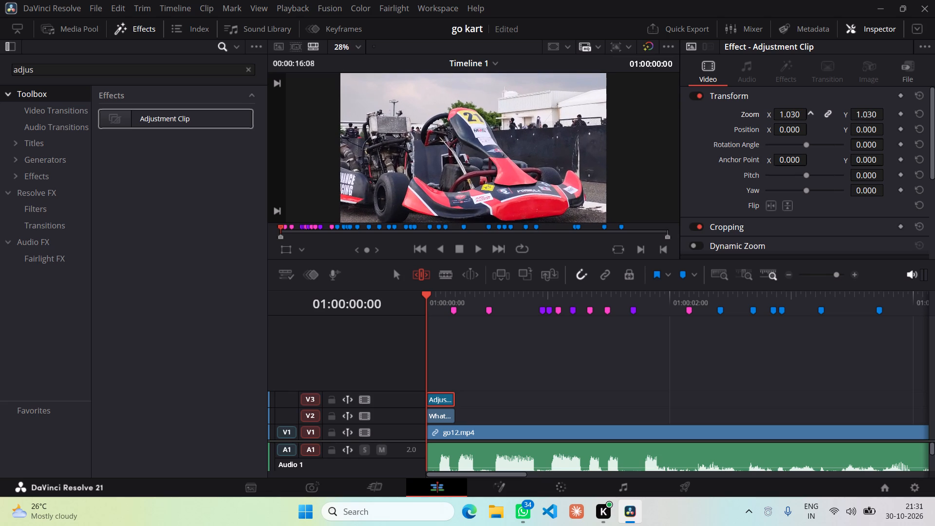
left_click_drag(796, 114, 794, 114)
left_click(789, 116)
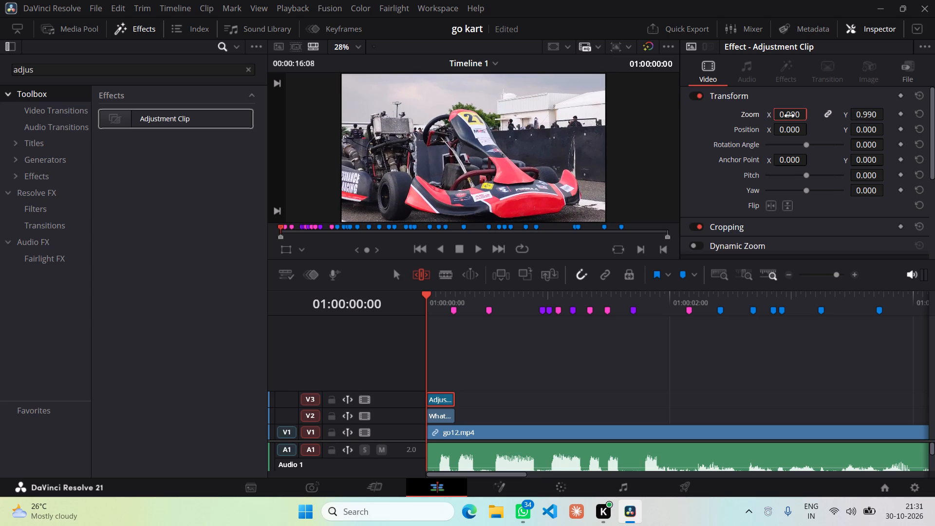
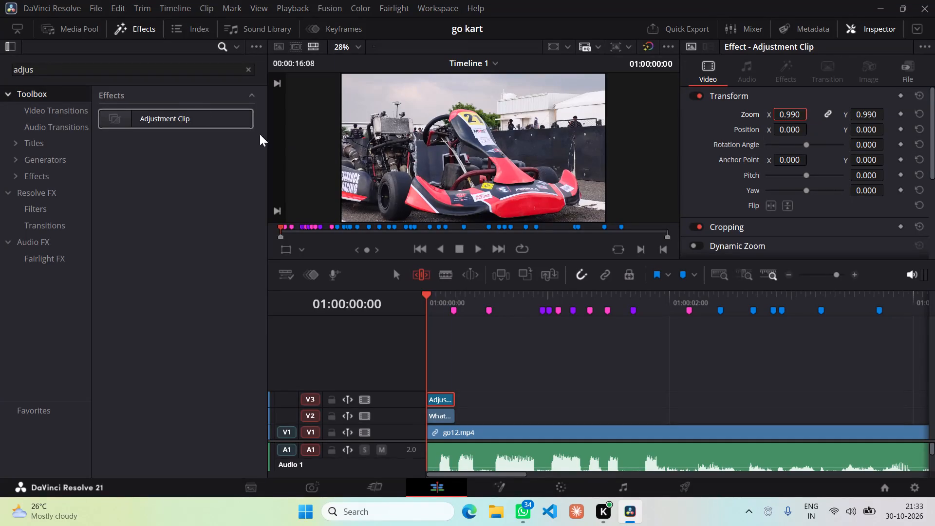
Replace the "adjus" effects search with "trans", trying "ter" along the way.
left_click(62, 65)
key("BackSpace")
key("BackSpace")
key("BackSpace")
key("BackSpace")
key("BackSpace")
key("BackSpace")
key("BackSpace")
key("BackSpace")
key("BackSpace")
key("BackSpace")
key("BackSpace")
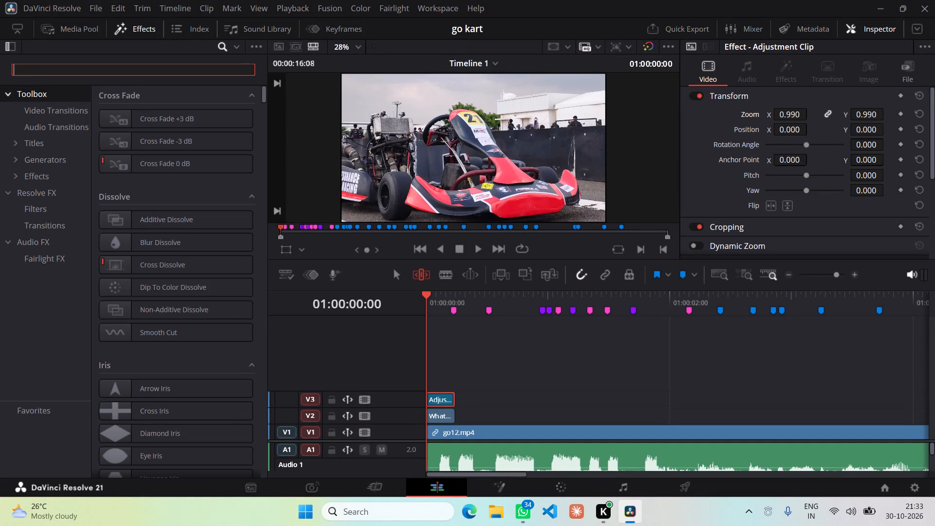
type("ter")
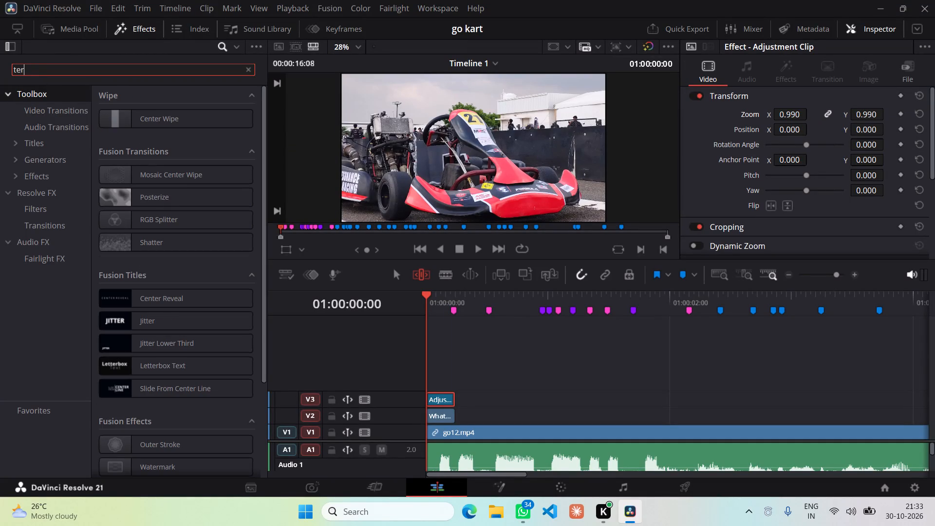
key("BackSpace")
key("BackSpace")
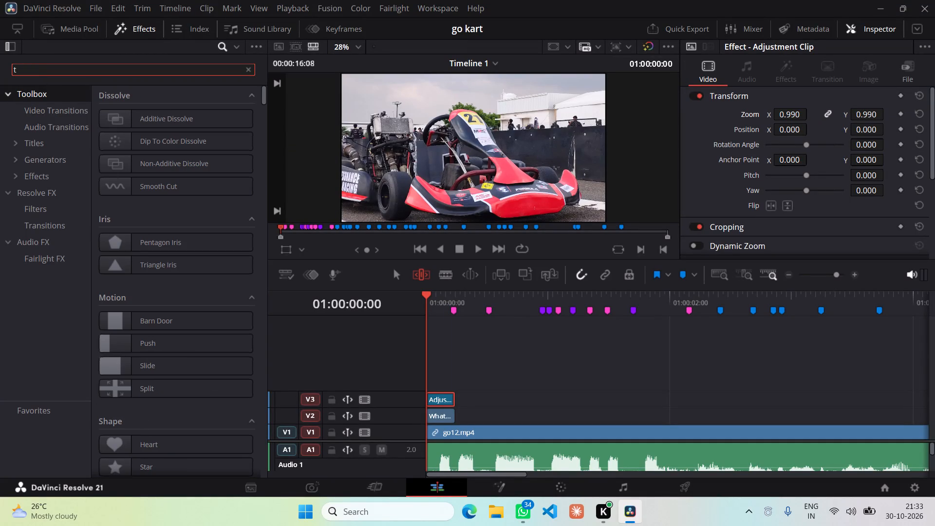
key("r")
key("a")
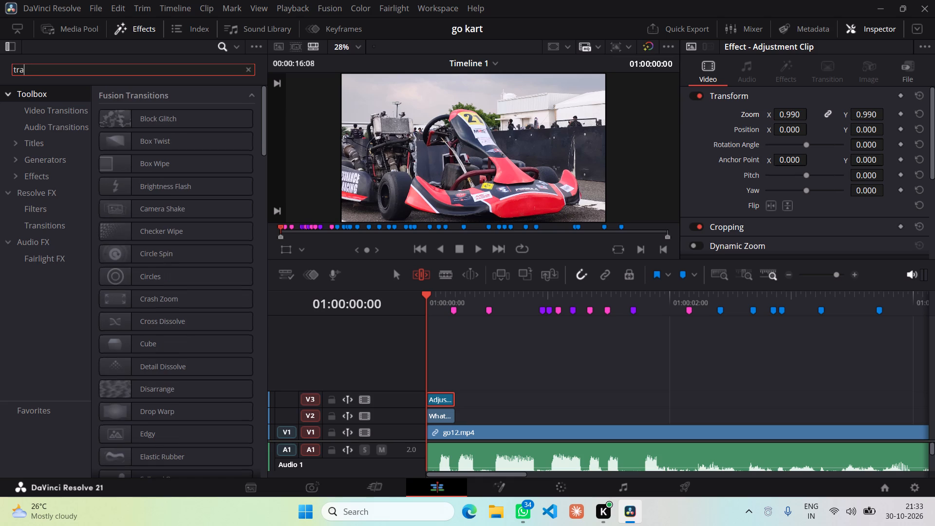
type("ns")
Look through the "trans" matches by category, from Video Transitions through Generators, Effects and Resolve FX to Audio FX.
left_click(71, 110)
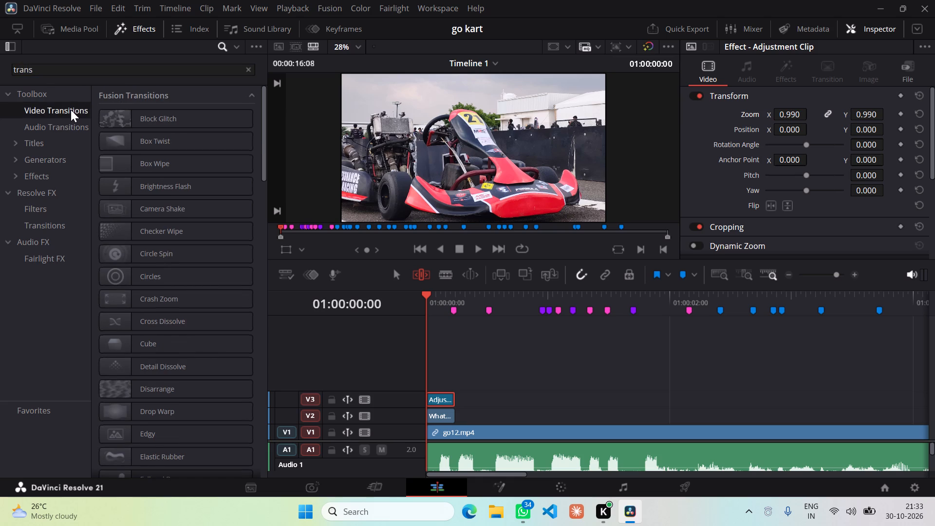
left_click(56, 136)
double_click(49, 155)
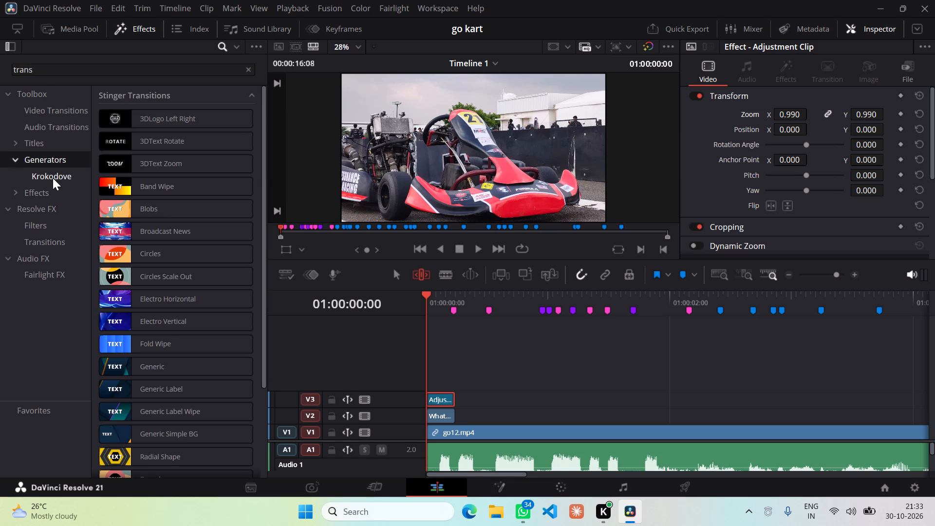
left_click(53, 178)
left_click(51, 191)
left_click(49, 199)
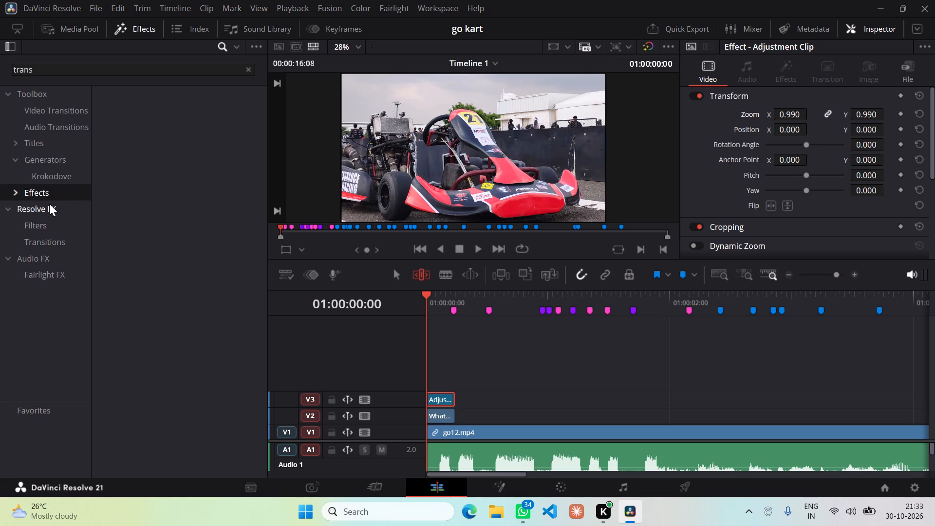
left_click(49, 204)
left_click(51, 219)
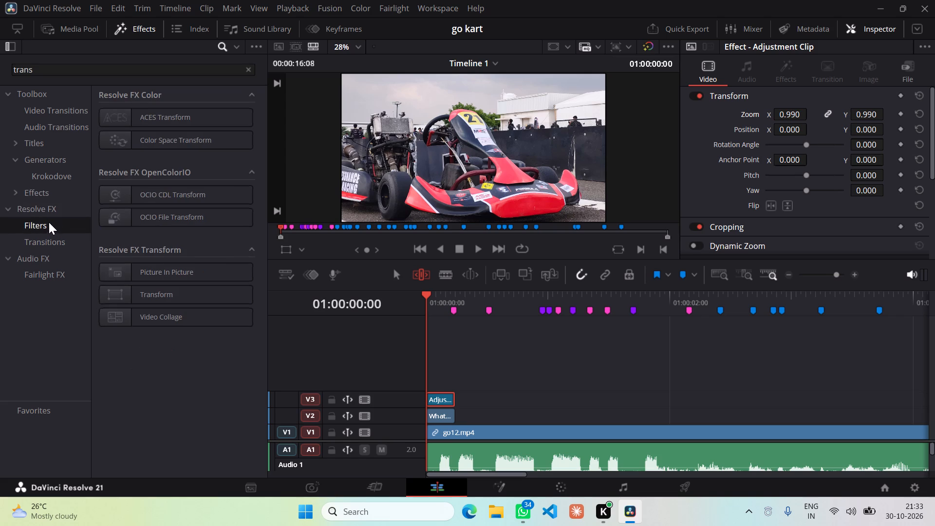
left_click(47, 234)
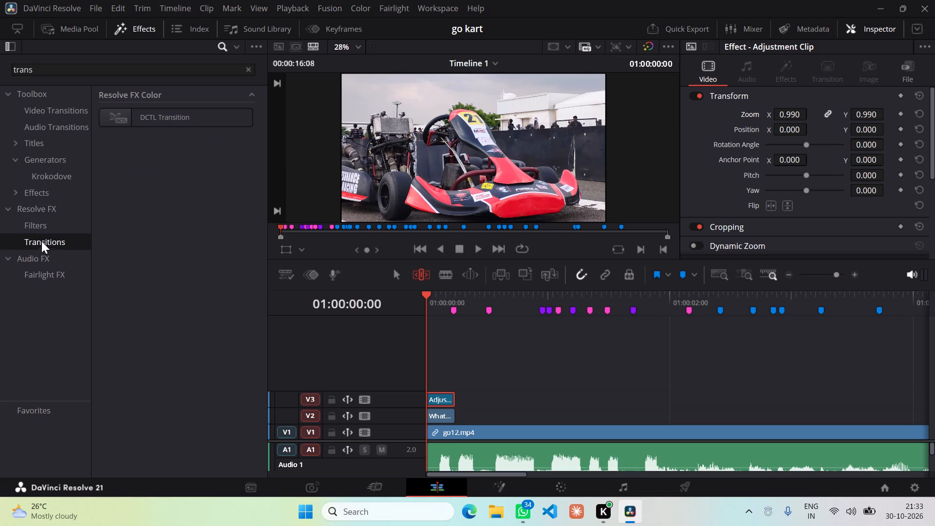
left_click(41, 254)
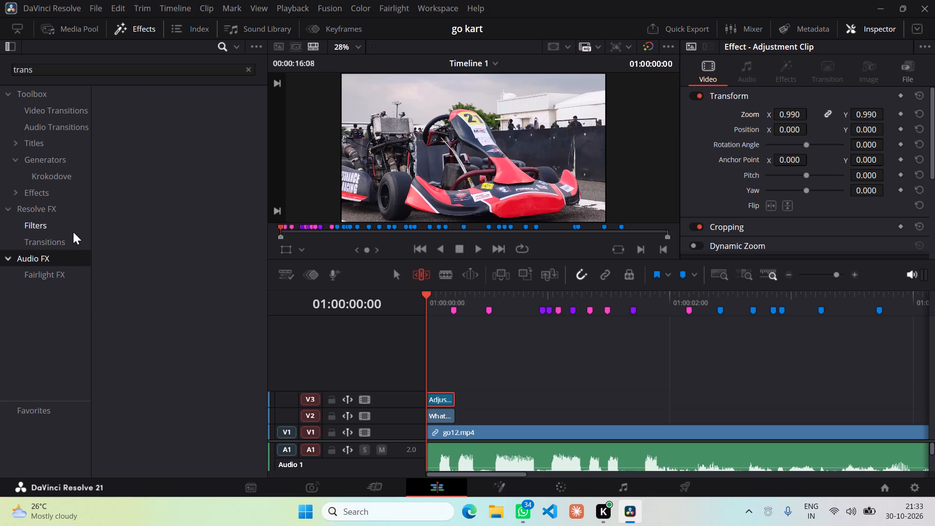
scroll(47, 135, "up", 4)
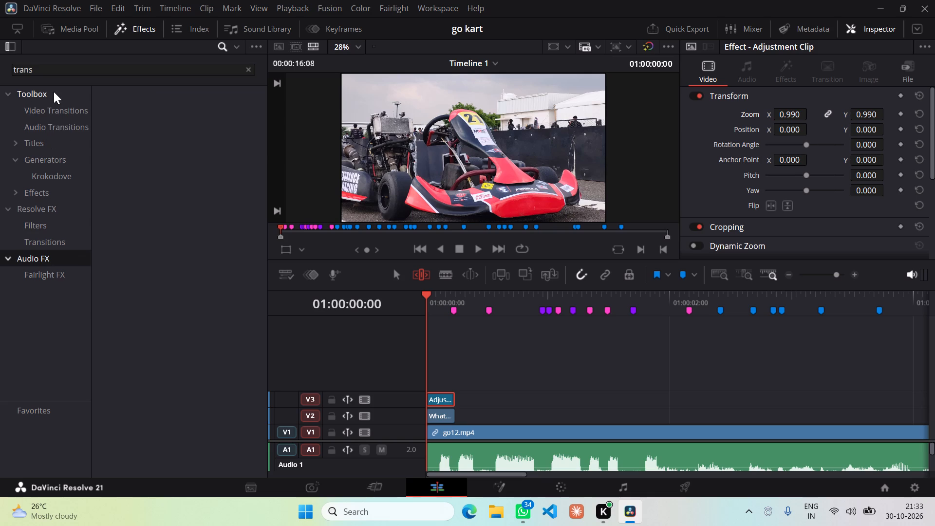
Extend the effects search to "transfo" and check the matches across the Toolbox, Resolve FX and Audio FX categories.
left_click(54, 92)
left_click(73, 72)
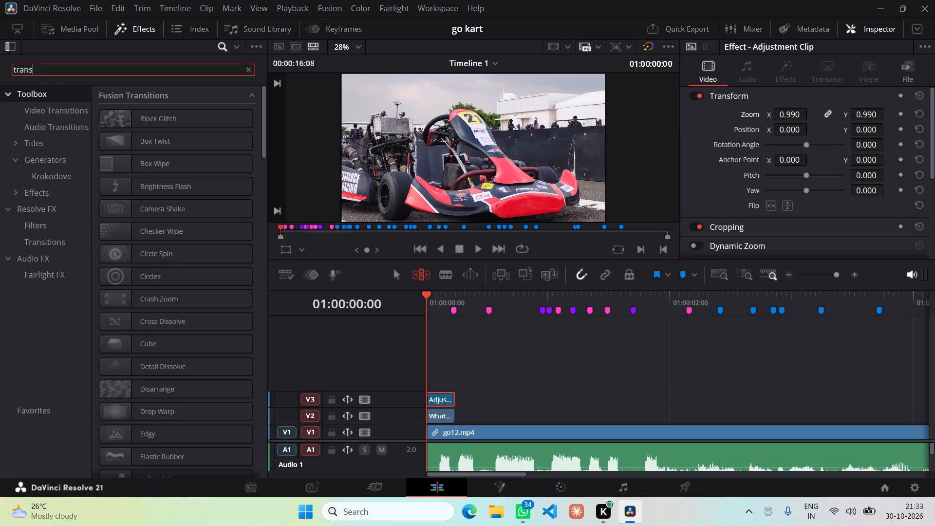
type("fo")
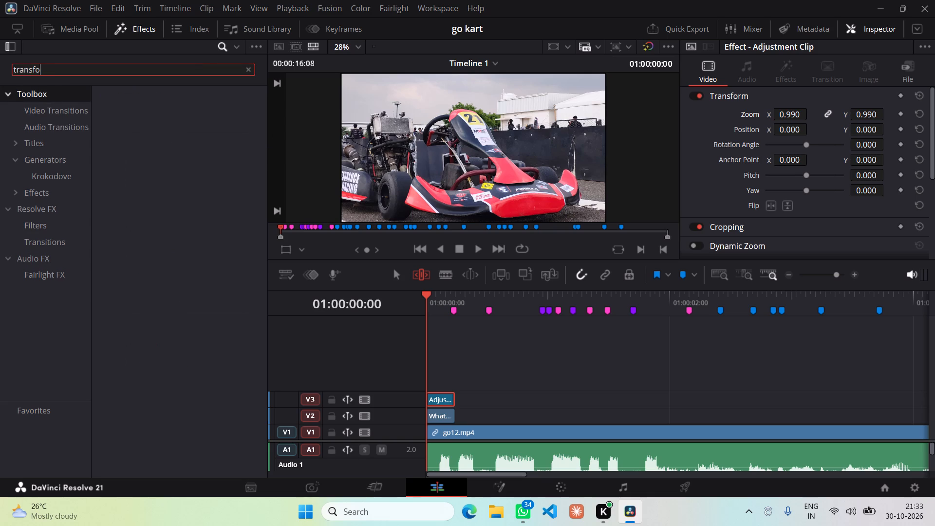
left_click(50, 110)
left_click(50, 118)
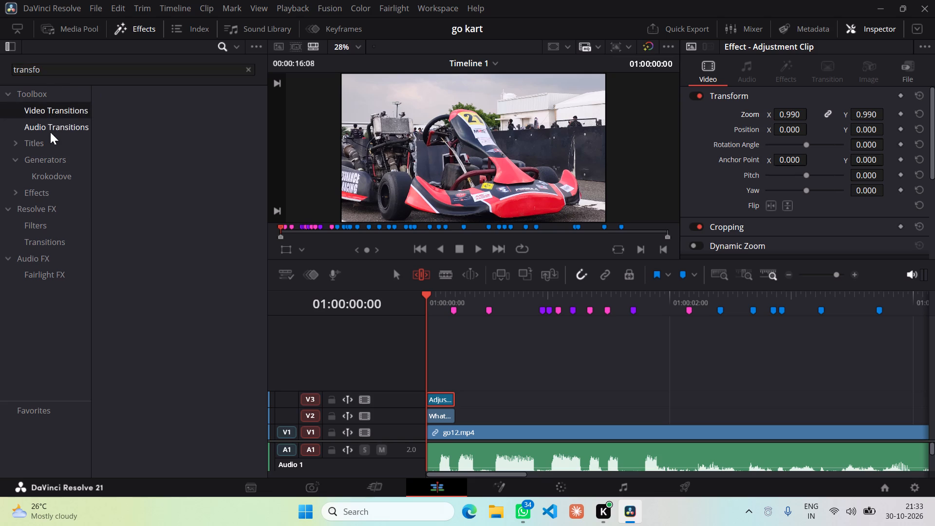
left_click(49, 134)
left_click(44, 138)
left_click(43, 155)
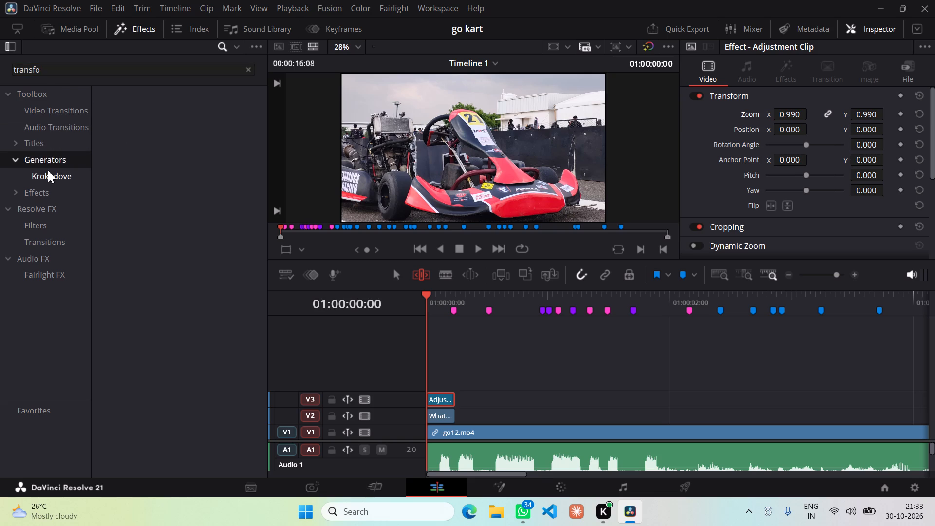
left_click(48, 173)
left_click(48, 184)
left_click(46, 205)
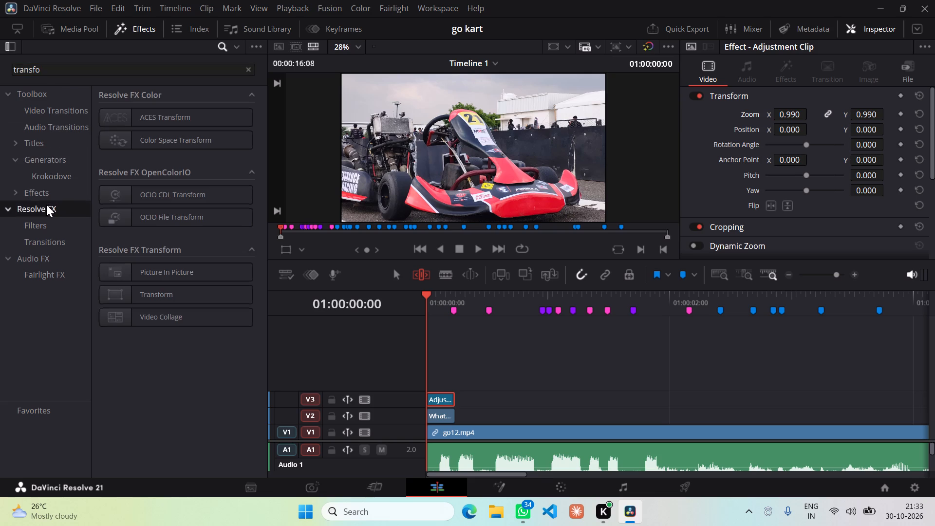
left_click(43, 225)
left_click(43, 238)
left_click(43, 255)
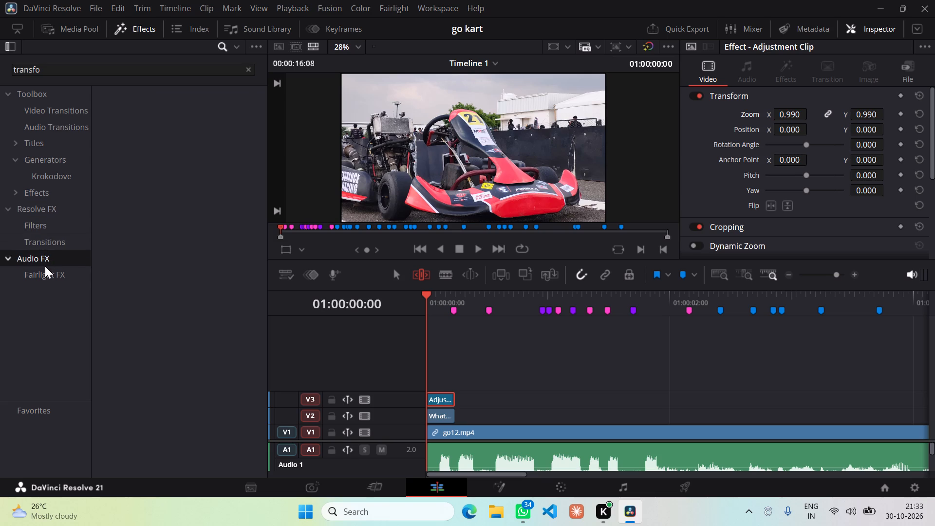
Clear the effects search, try "tra", clear it again, and look through the full Audio FX list.
left_click(248, 71)
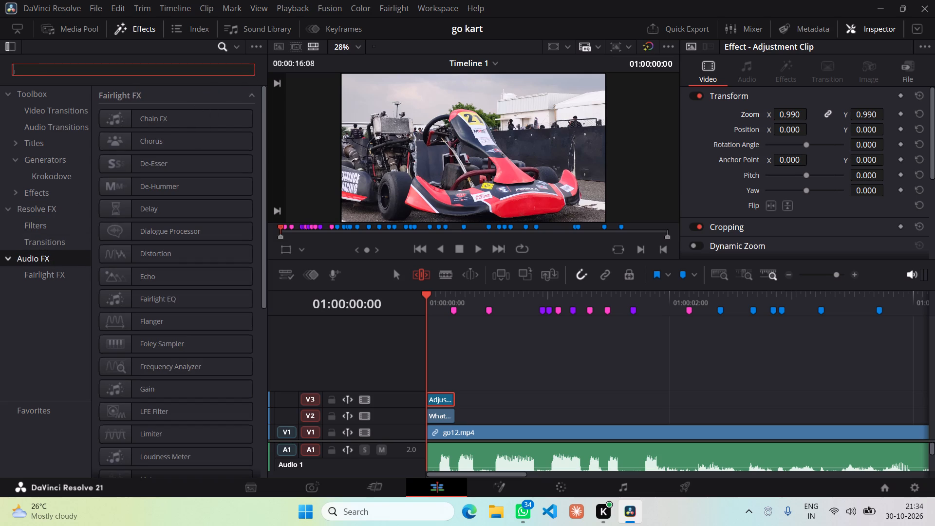
type("tra")
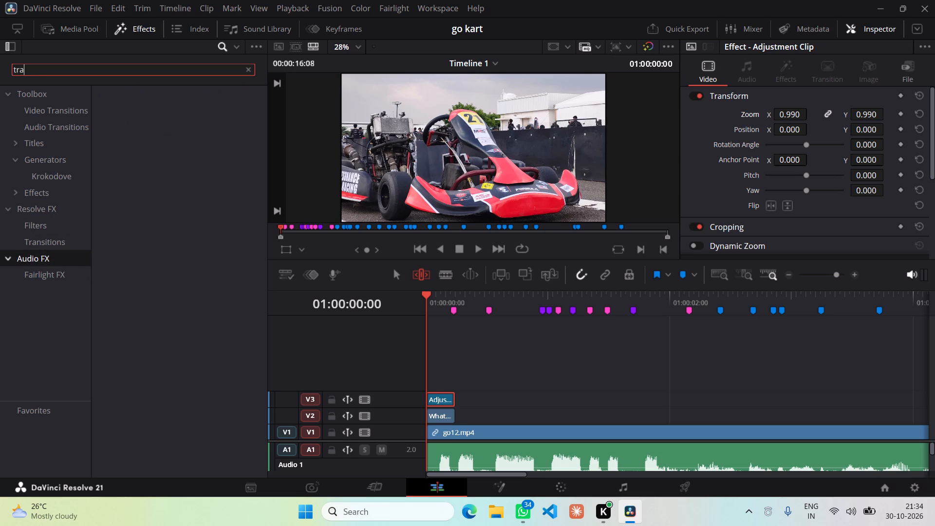
key("BackSpace")
key("BackSpace")
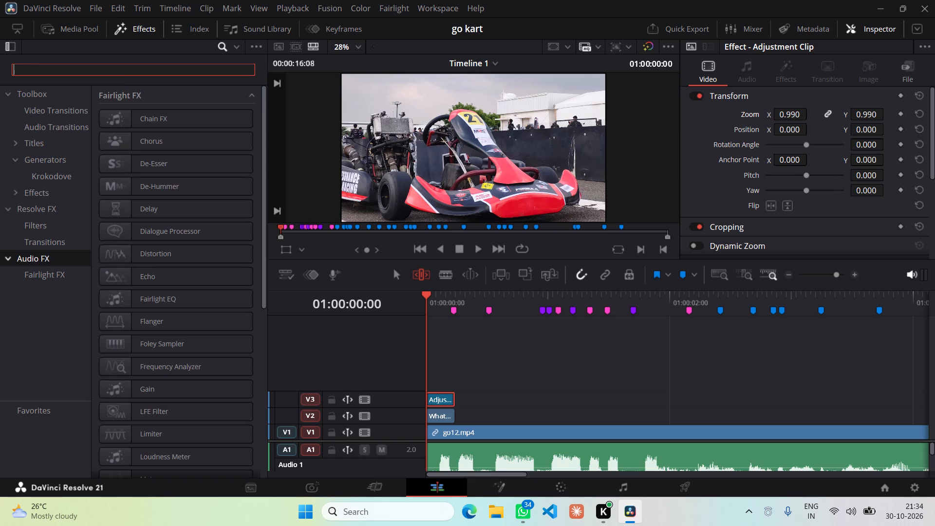
key("BackSpace")
scroll(128, 167, "down", 11)
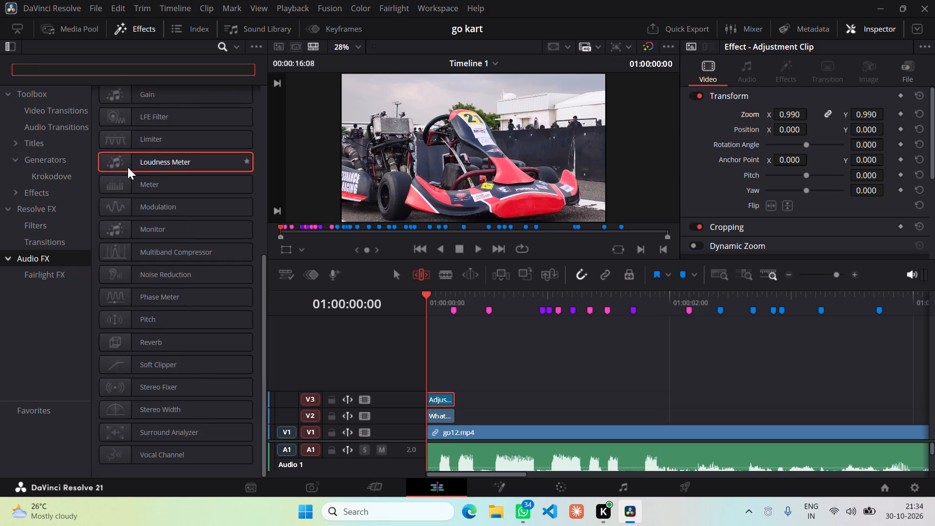
scroll(128, 167, "up", 11)
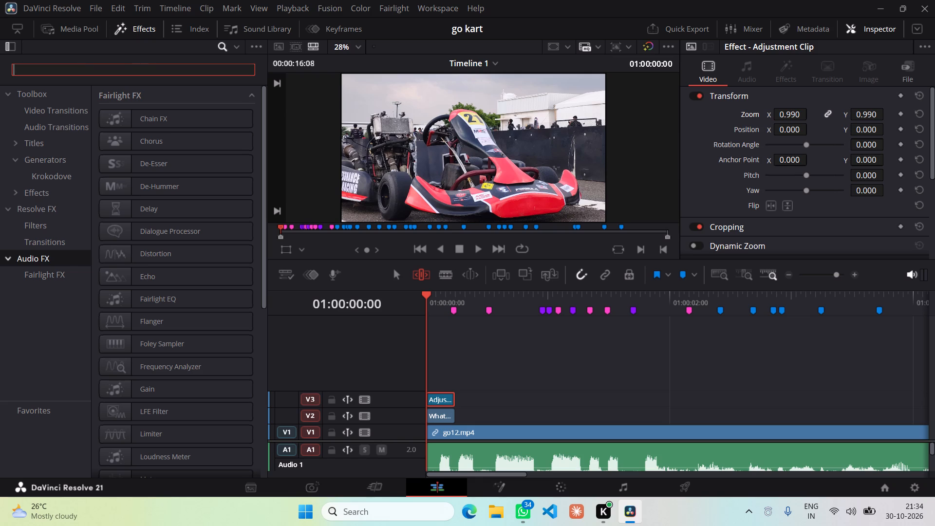
Browse the full list of Video Transitions, from the Dissolve group to Resolve FX Stylize and back.
left_click(67, 104)
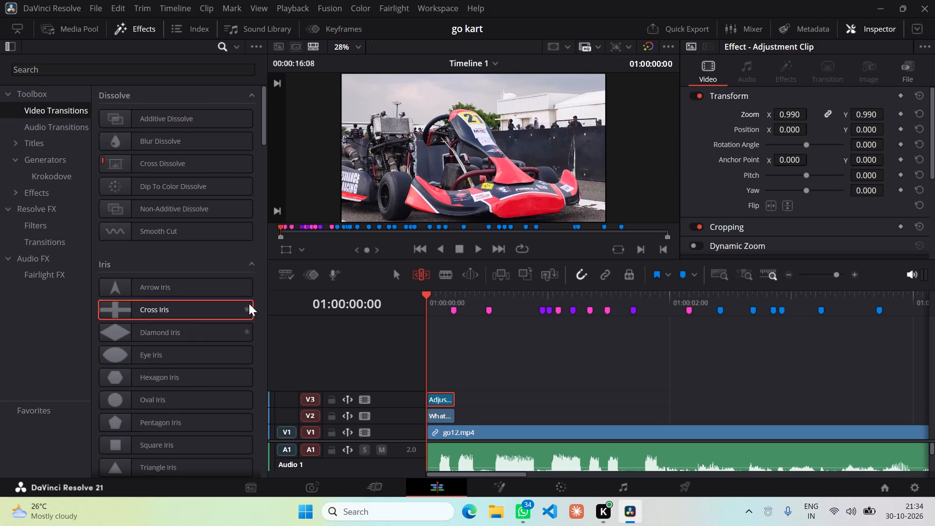
scroll(68, 338, "down", 3)
scroll(205, 252, "down", 8)
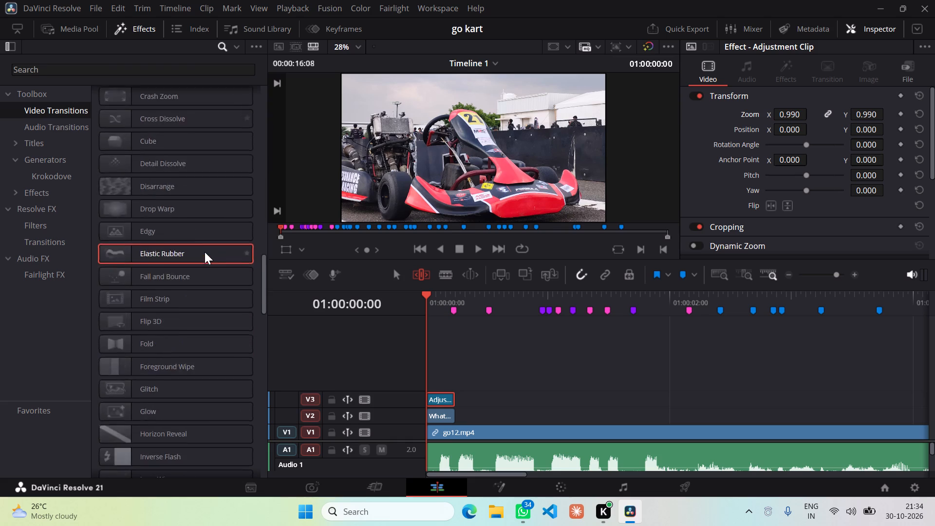
scroll(205, 252, "down", 16)
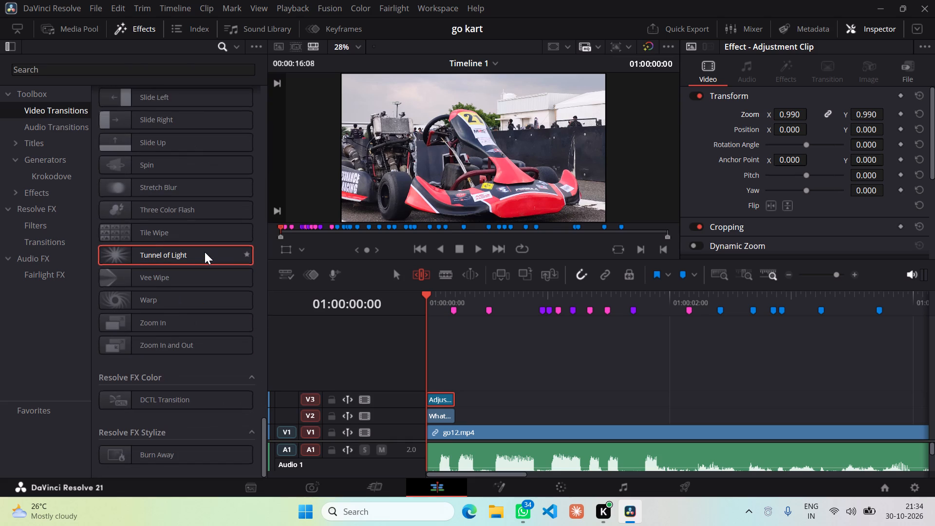
scroll(205, 252, "up", 12)
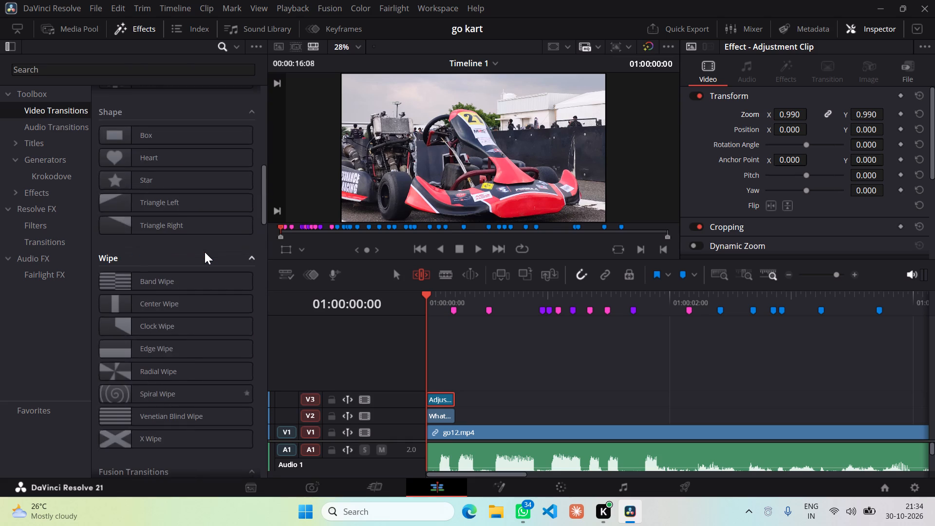
scroll(205, 252, "up", 12)
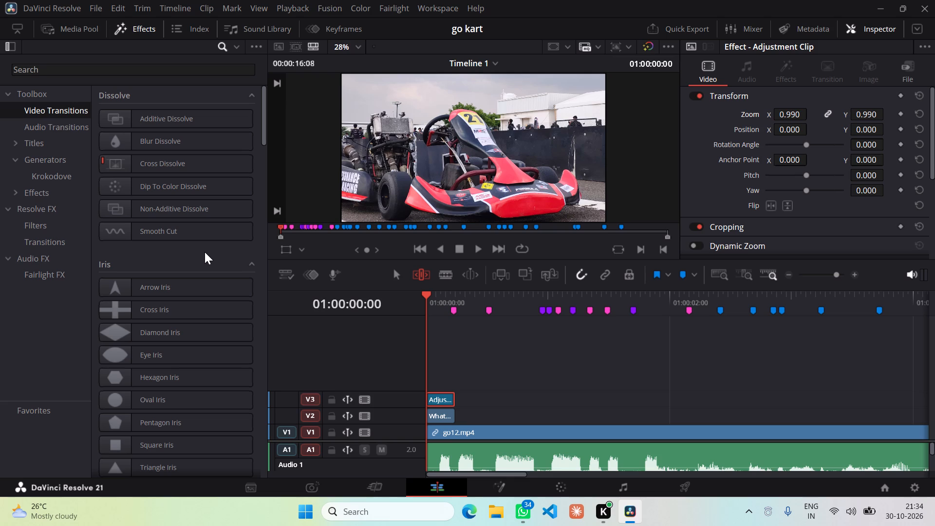
Search the effects library for "trans" and look through the matches in the Toolbox categories, from Video Transitions to Effects.
left_click(76, 63)
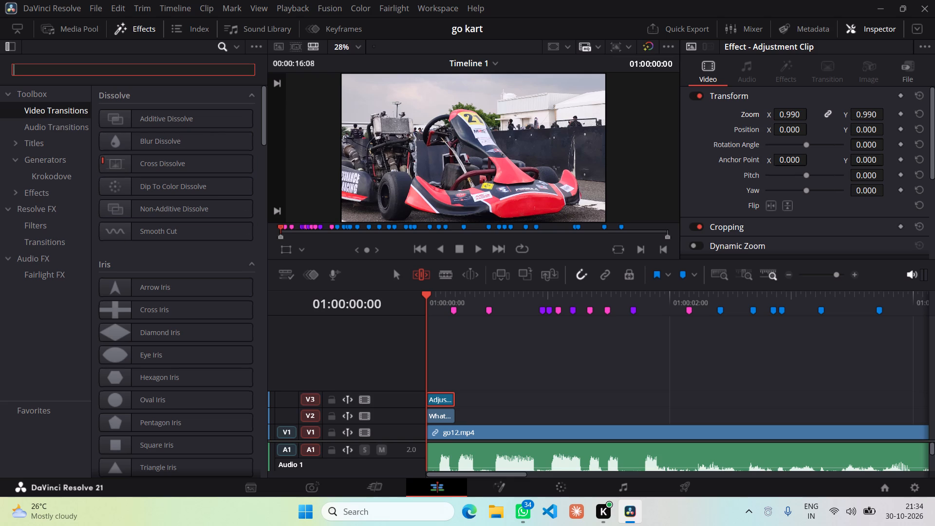
type("trans")
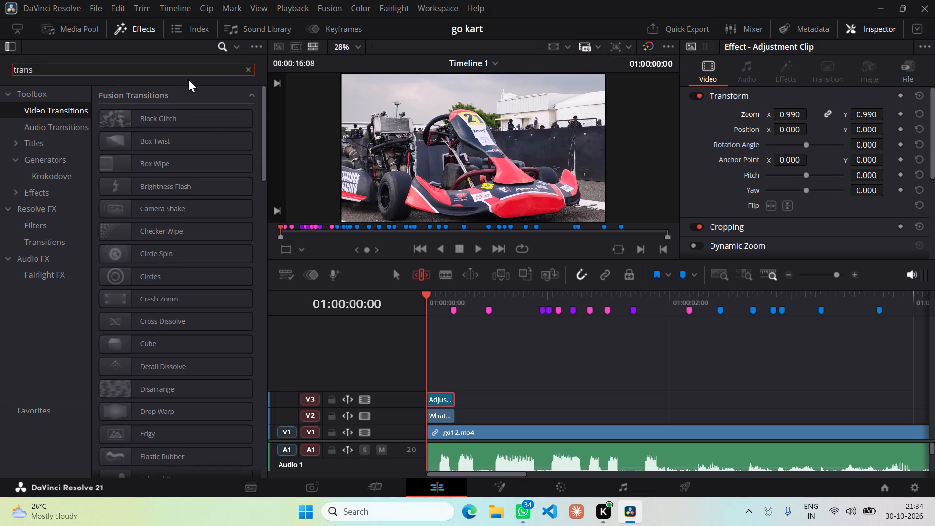
left_click(49, 124)
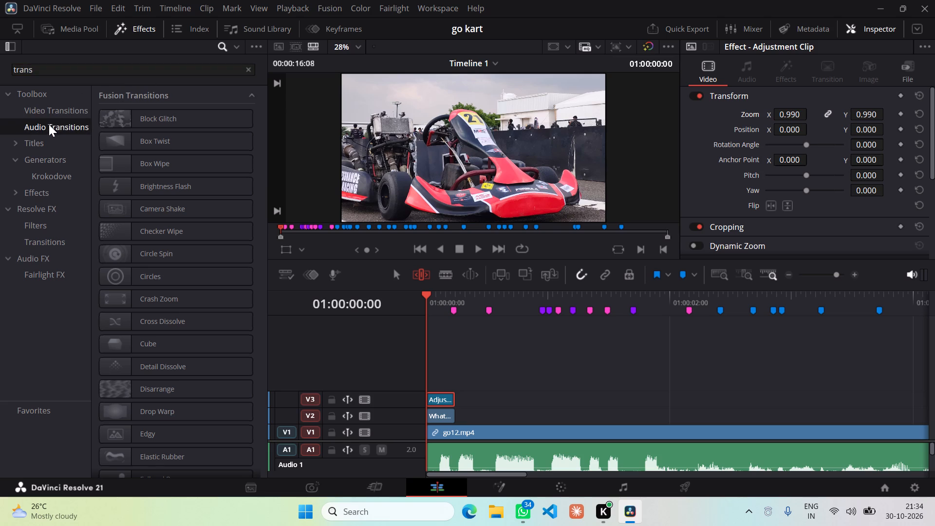
left_click(41, 137)
left_click(42, 155)
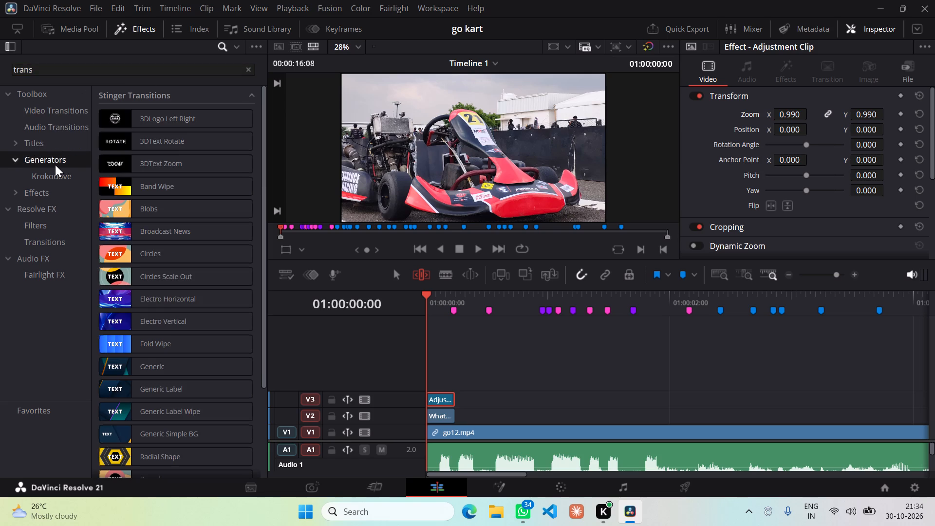
scroll(168, 245, "down", 8)
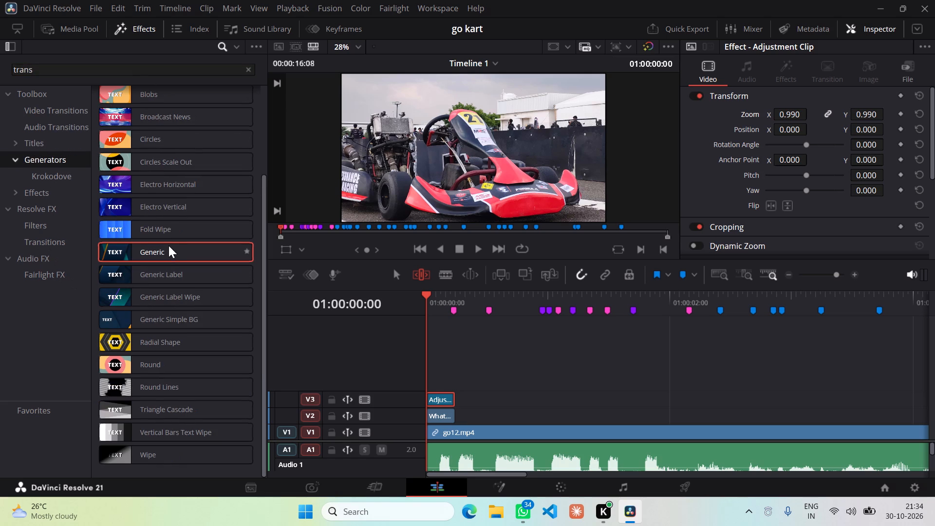
scroll(167, 245, "up", 5)
left_click(35, 173)
left_click(35, 189)
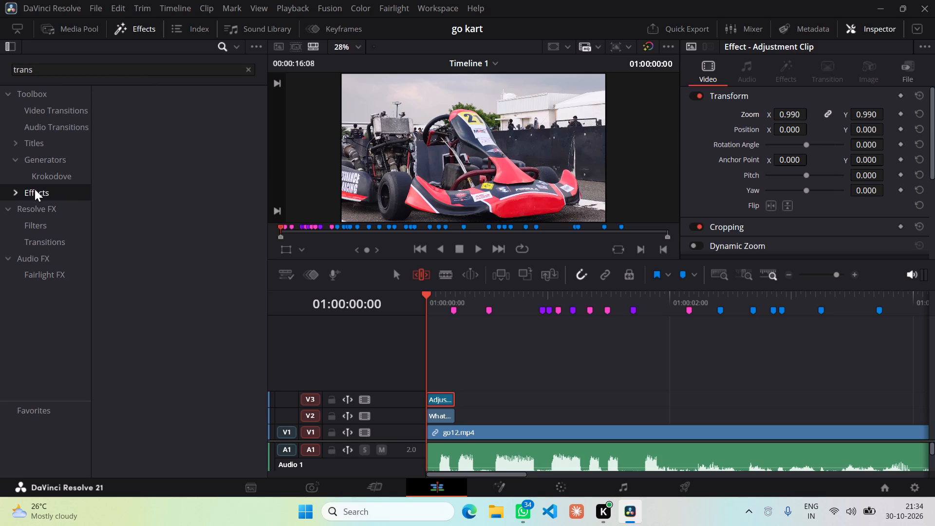
Check the "trans" matches under Resolve FX, its Filters and Transitions, and Audio FX, ending back at the whole Toolbox.
left_click(38, 200)
left_click(45, 208)
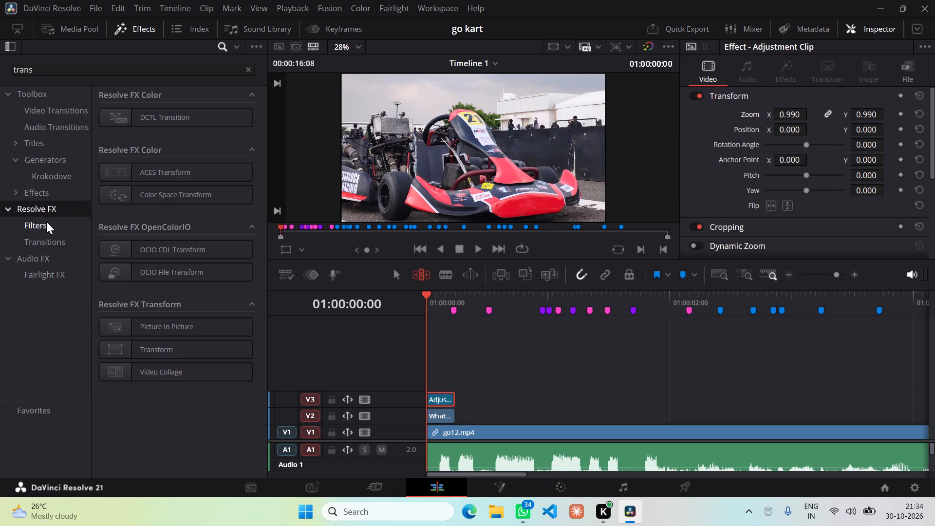
left_click(49, 225)
left_click(50, 240)
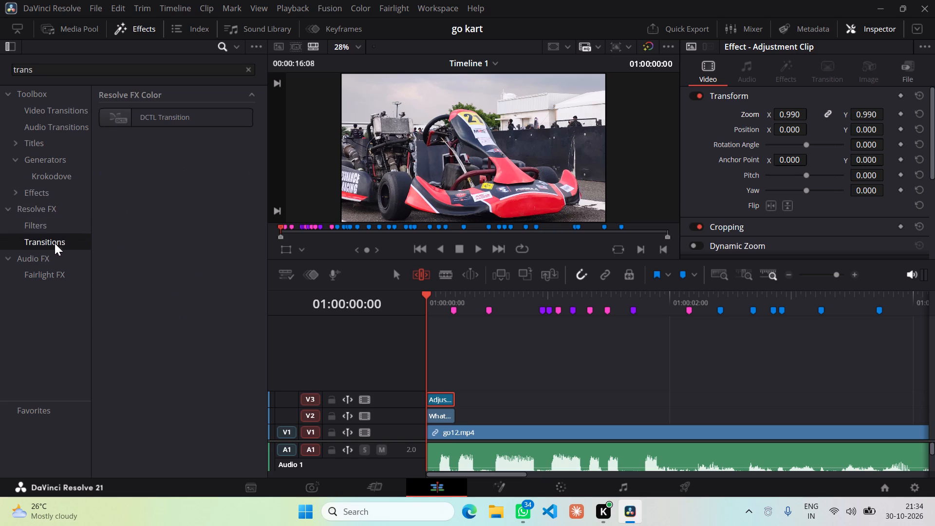
left_click(56, 255)
left_click(51, 276)
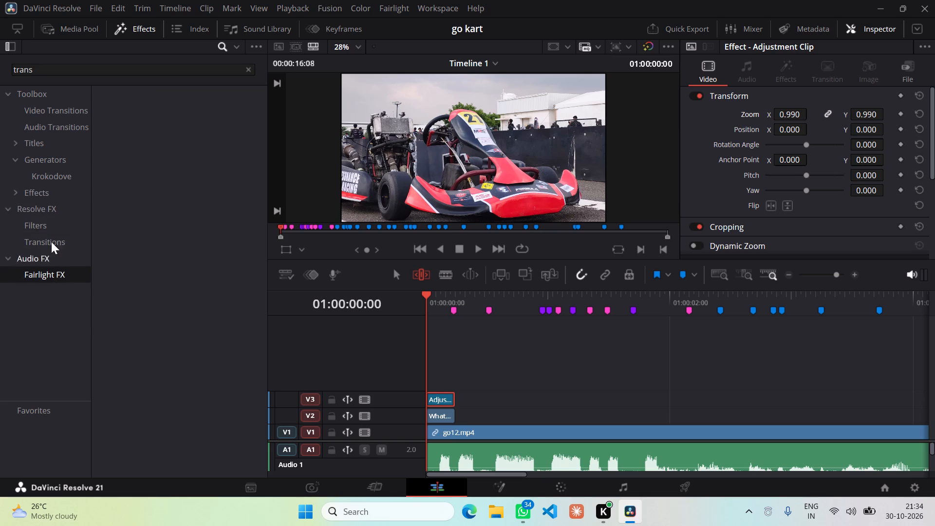
left_click(58, 97)
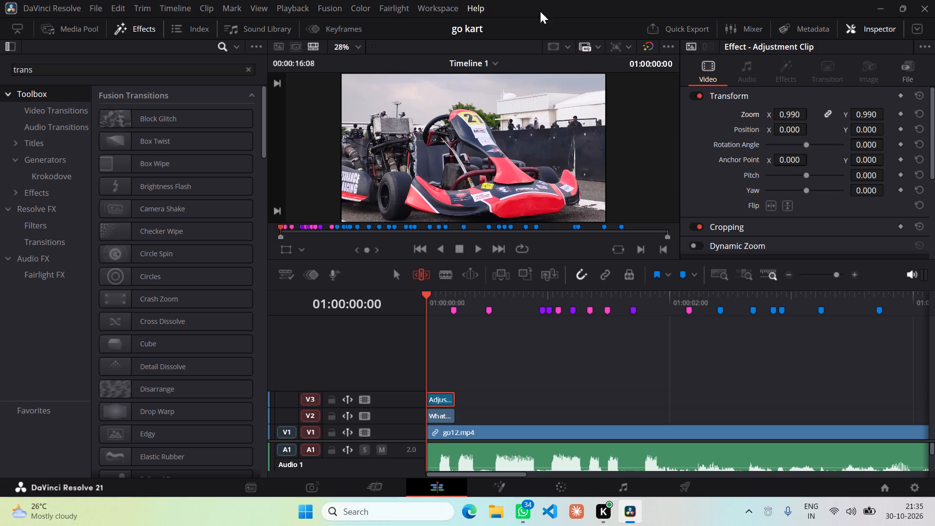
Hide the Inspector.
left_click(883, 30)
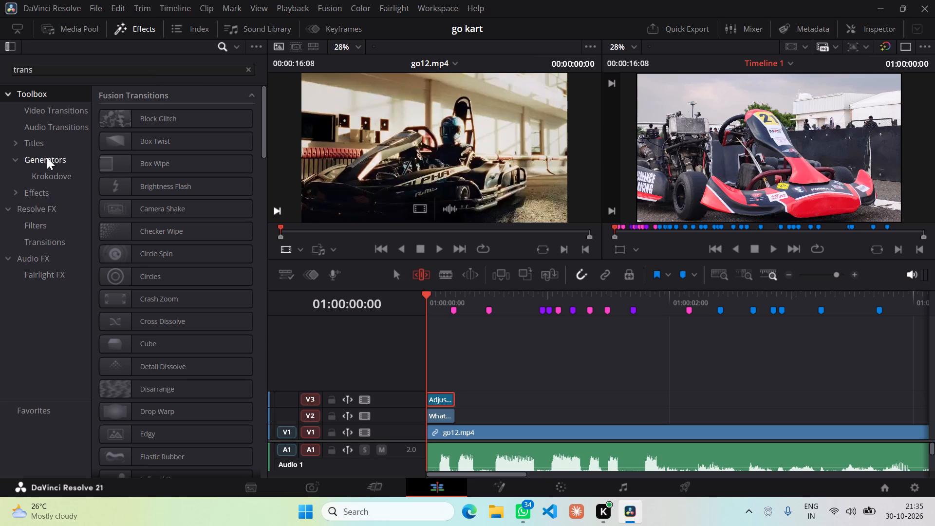
Clear the effects search and browse the Resolve FX Filters, Fairlight FX and Krokodove lists and the full Effects list.
left_click(32, 91)
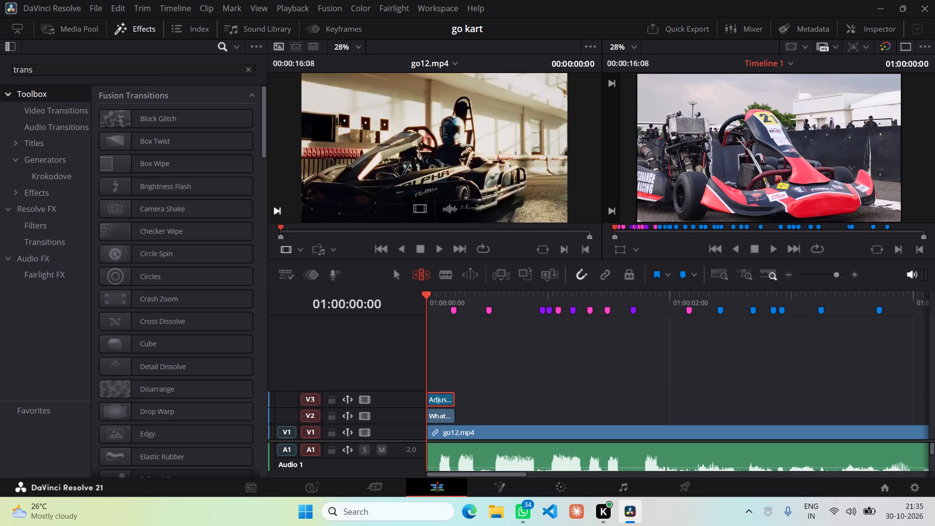
left_click(247, 72)
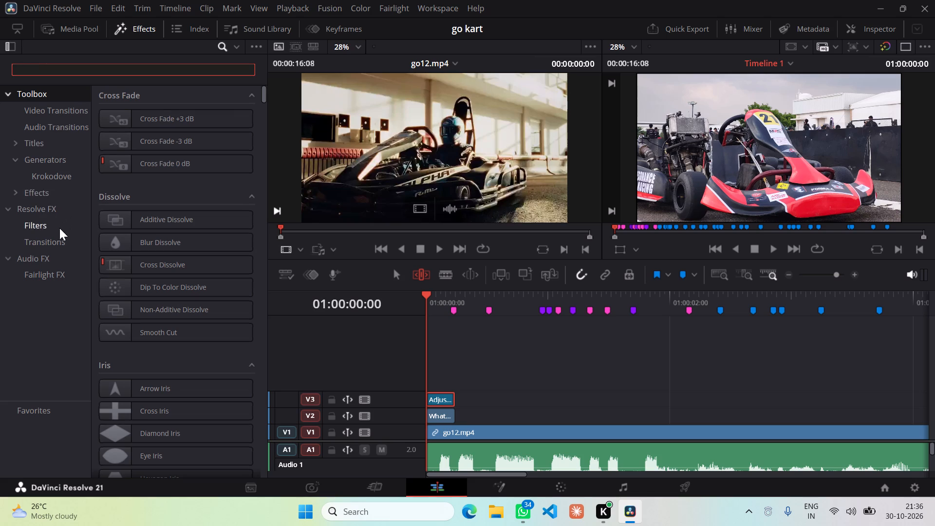
left_click(55, 241)
left_click(55, 229)
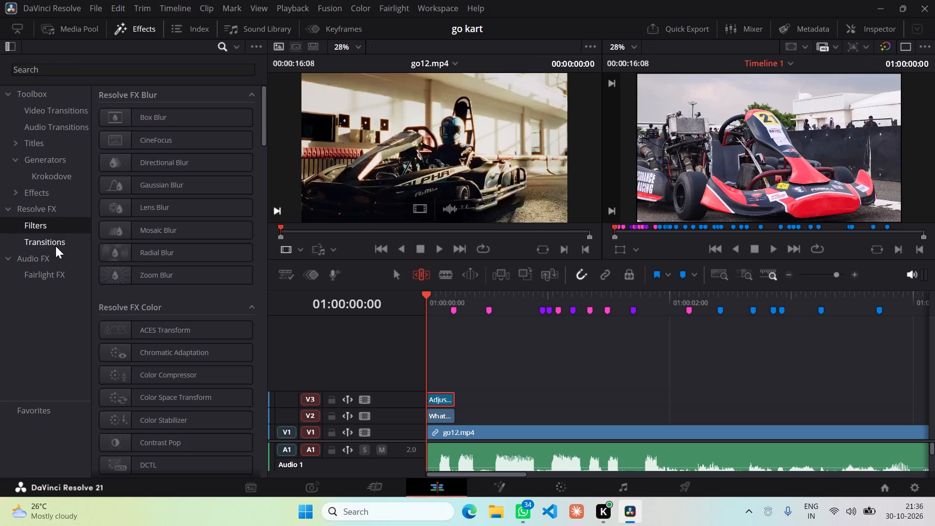
left_click(55, 261)
left_click(54, 271)
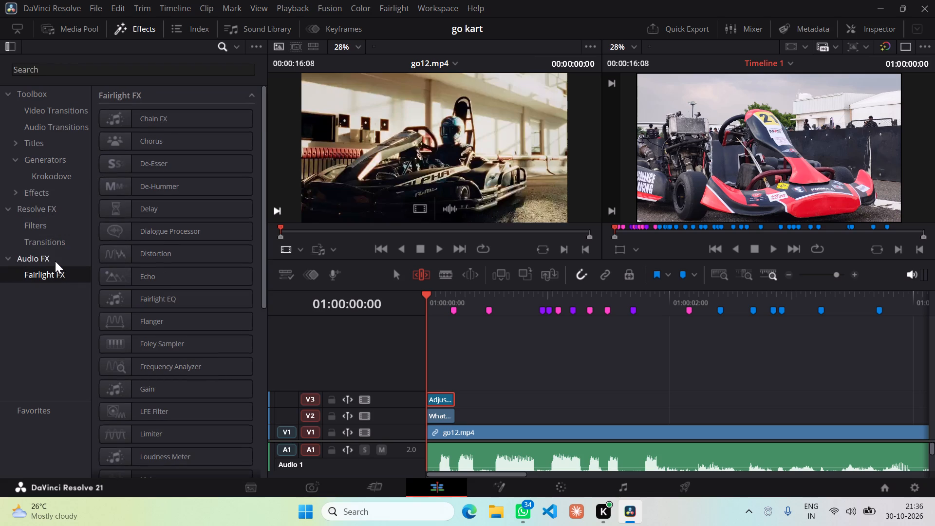
left_click(52, 183)
left_click(49, 199)
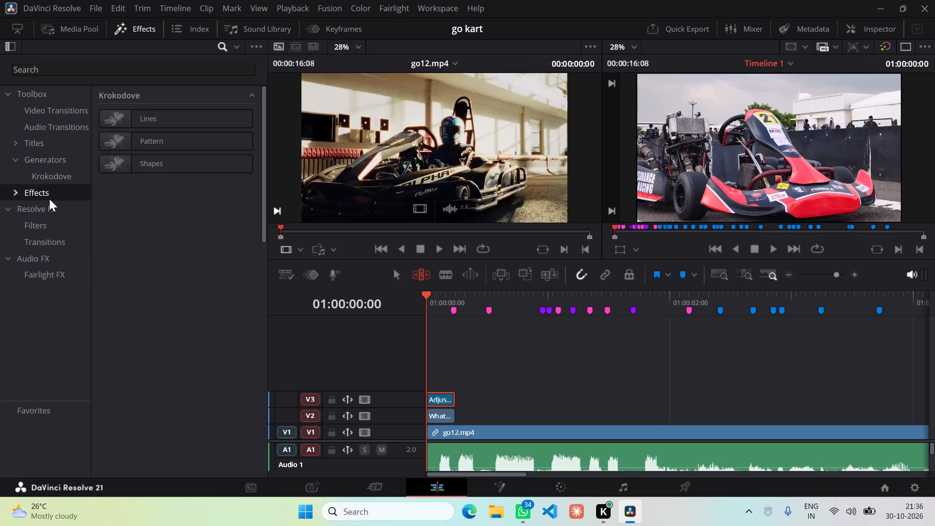
scroll(182, 264, "down", 4)
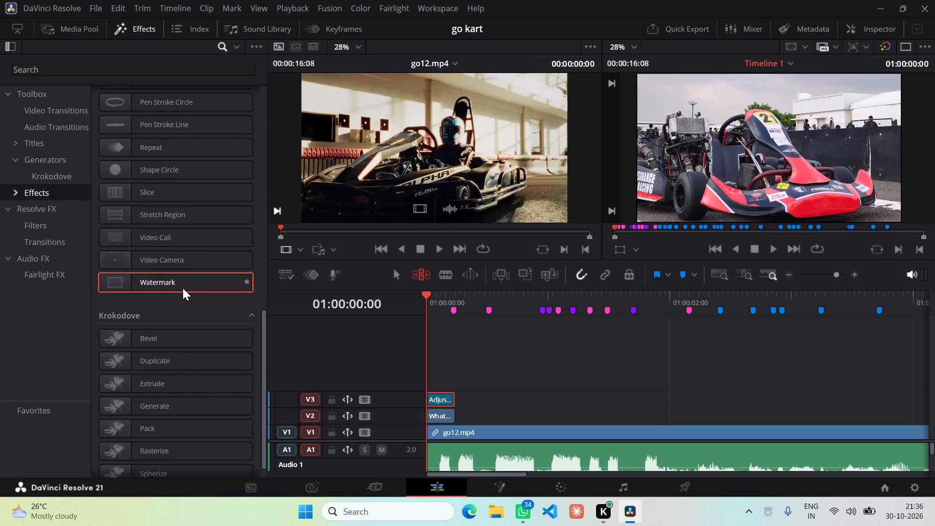
scroll(183, 288, "down", 11)
scroll(174, 295, "up", 15)
Browse the unfiltered categories from Titles and Generators through Resolve FX and Fairlight FX, returning to Video Transitions.
left_click(53, 144)
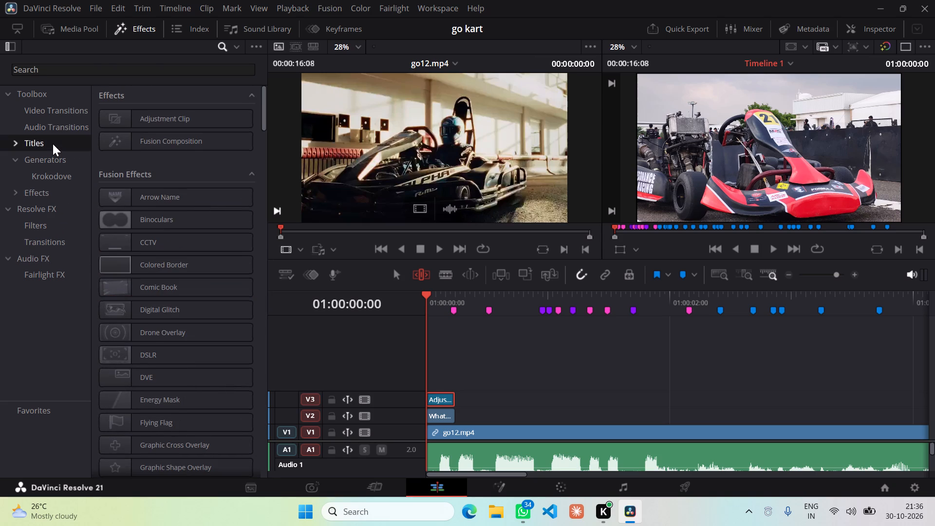
left_click(50, 164)
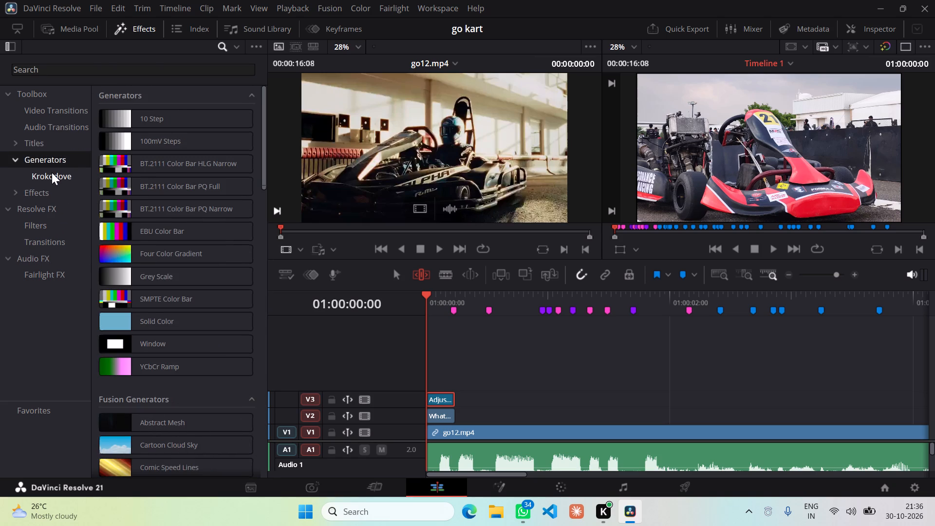
left_click(52, 172)
left_click(51, 183)
left_click(49, 193)
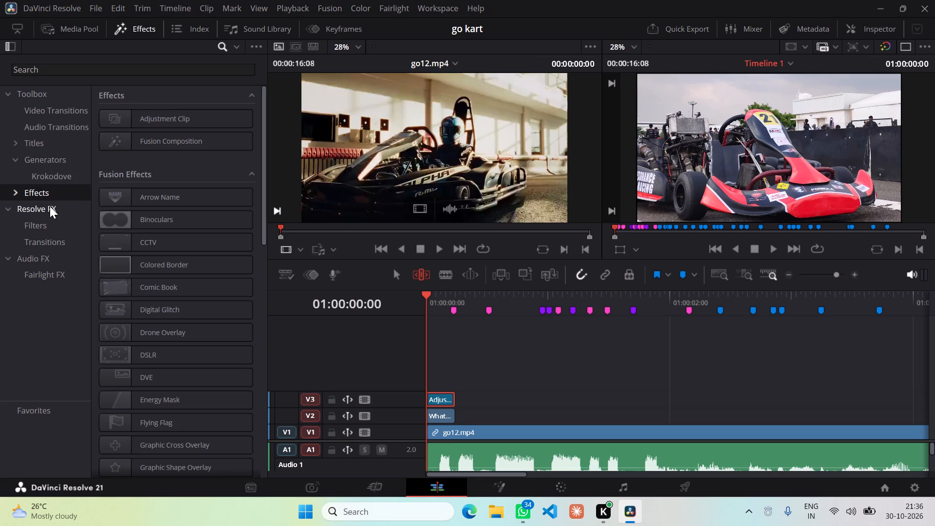
left_click(50, 206)
left_click(50, 226)
left_click(49, 236)
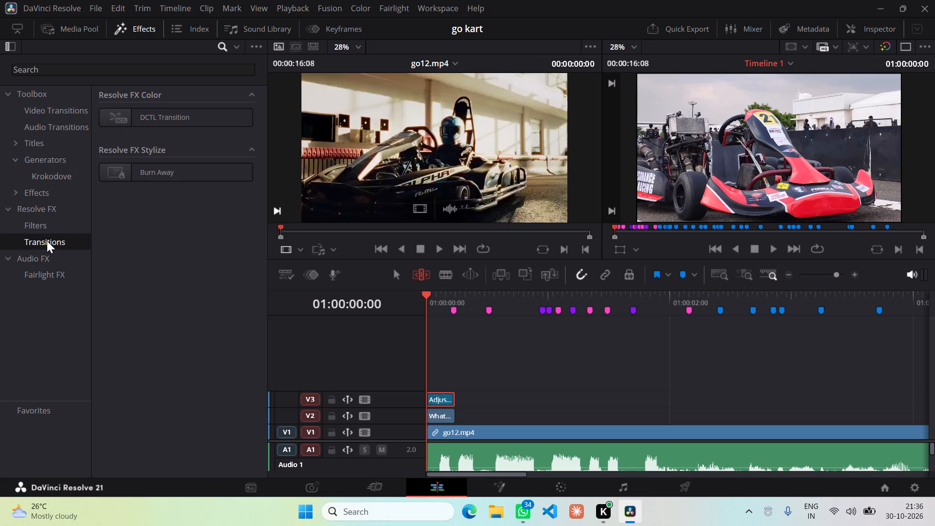
left_click(45, 259)
left_click(45, 271)
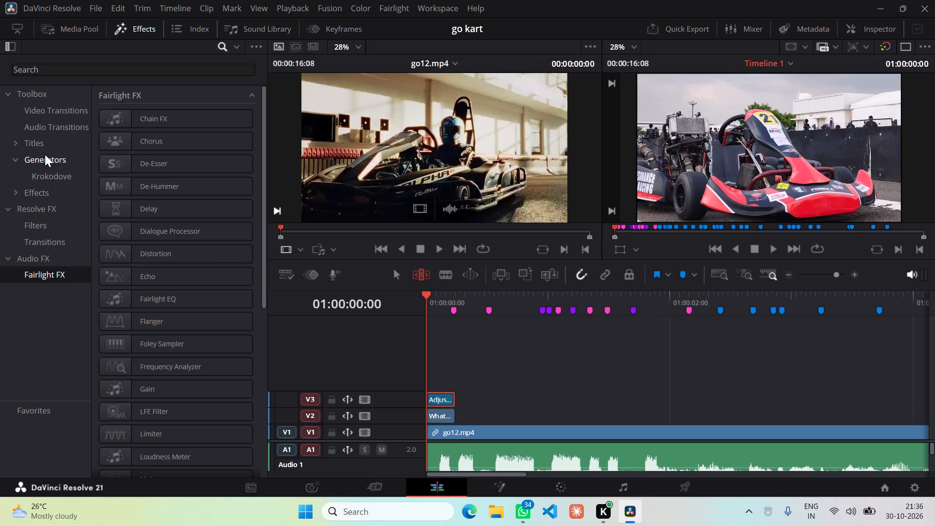
left_click(47, 113)
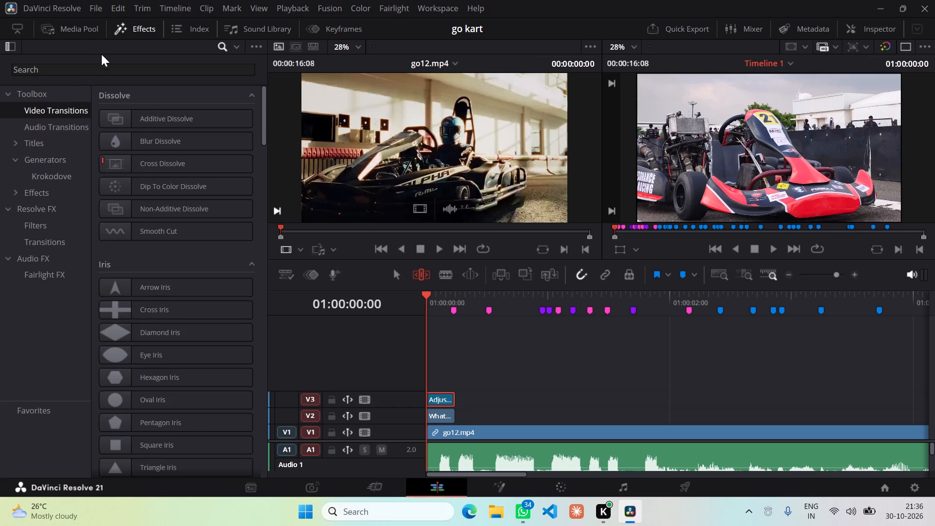
Search the effects for "tran", find Transform under Resolve FX Transform, and apply it to the adjustment clip on V3.
left_click(102, 69)
type("tr")
type("an")
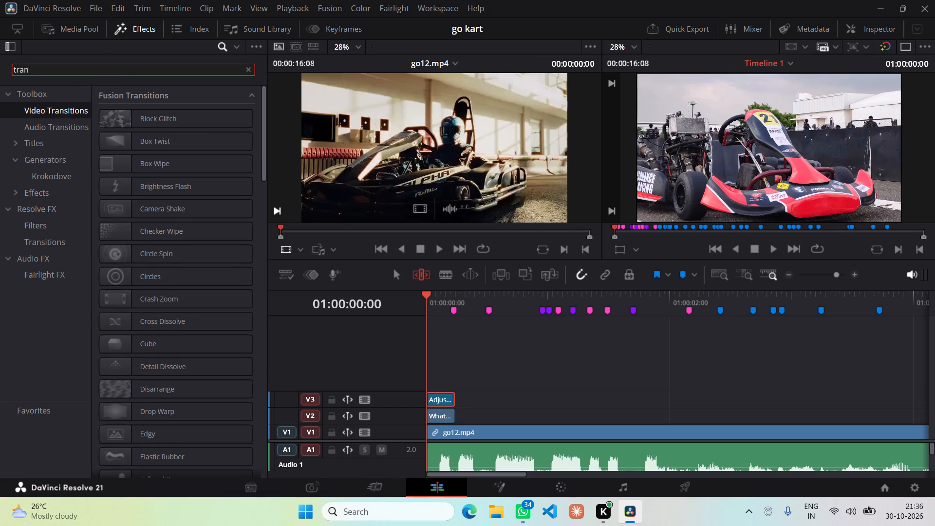
left_click(55, 131)
left_click(47, 141)
left_click(45, 155)
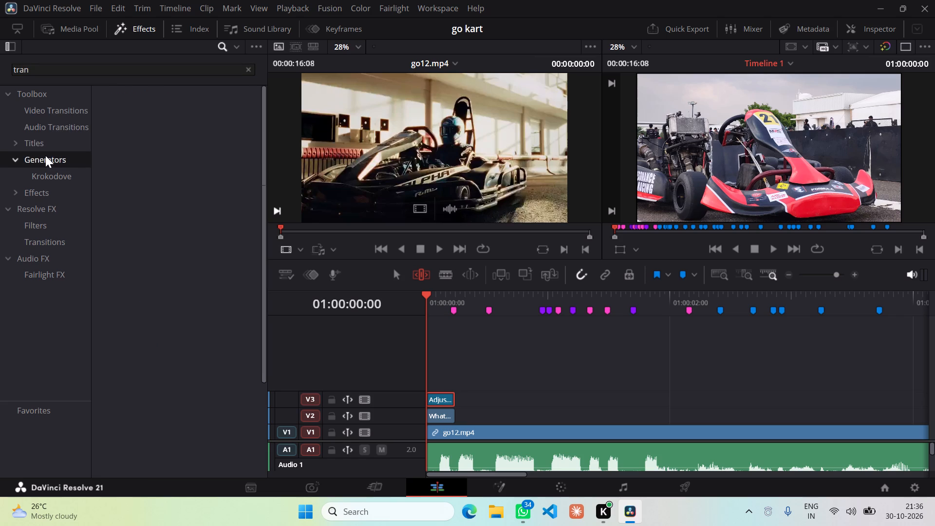
left_click(46, 169)
left_click(46, 192)
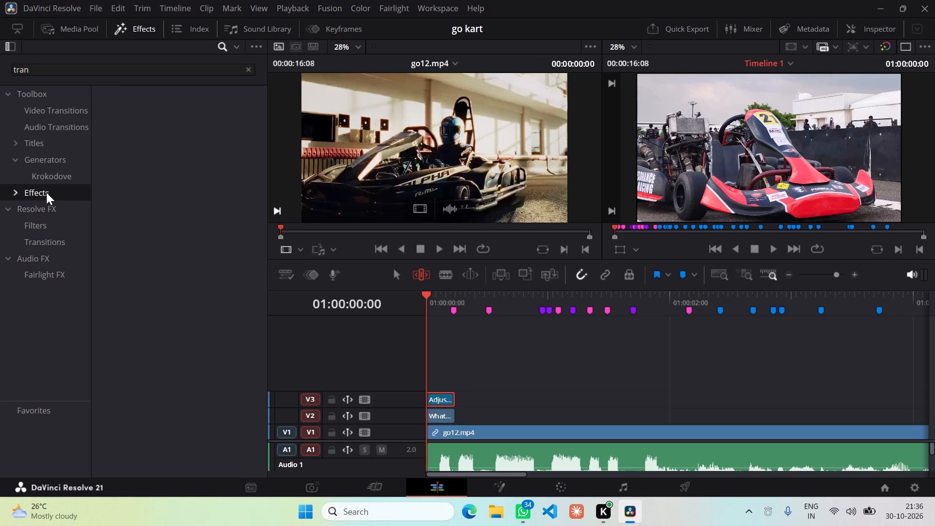
left_click(48, 216)
left_click_drag(168, 347, 221, 352)
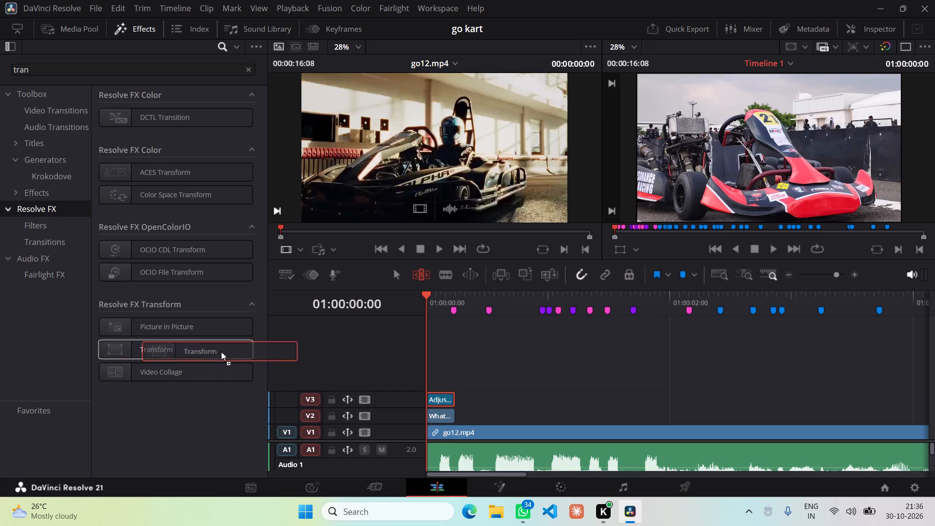
left_click_drag(221, 352, 486, 371)
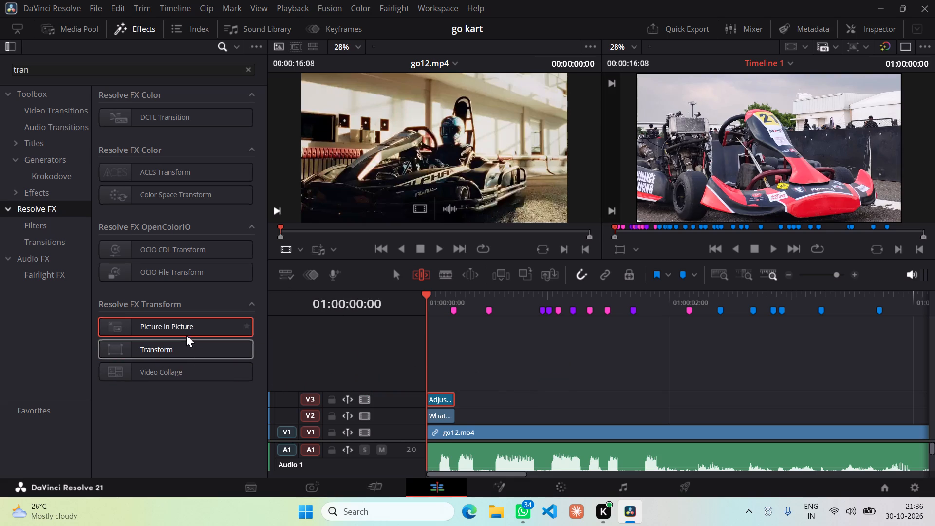
left_click_drag(177, 340, 537, 359)
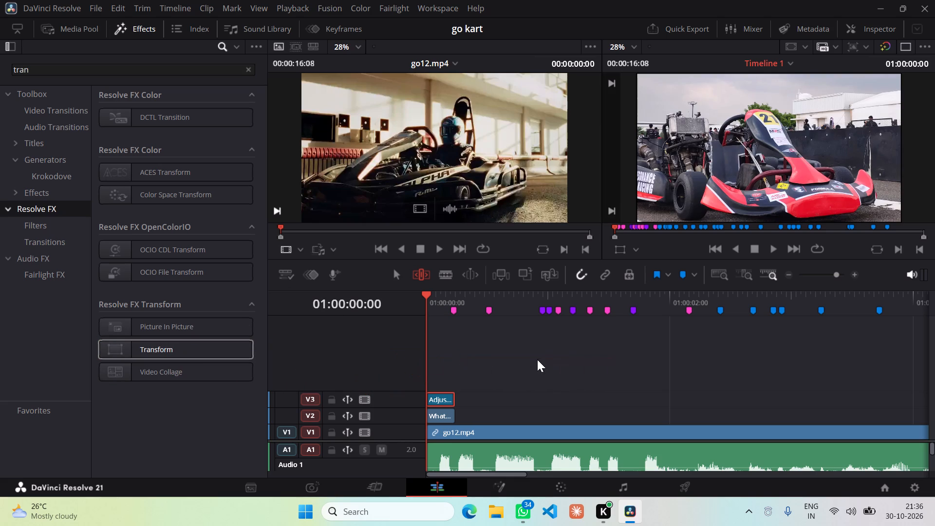
left_click_drag(166, 350, 433, 393)
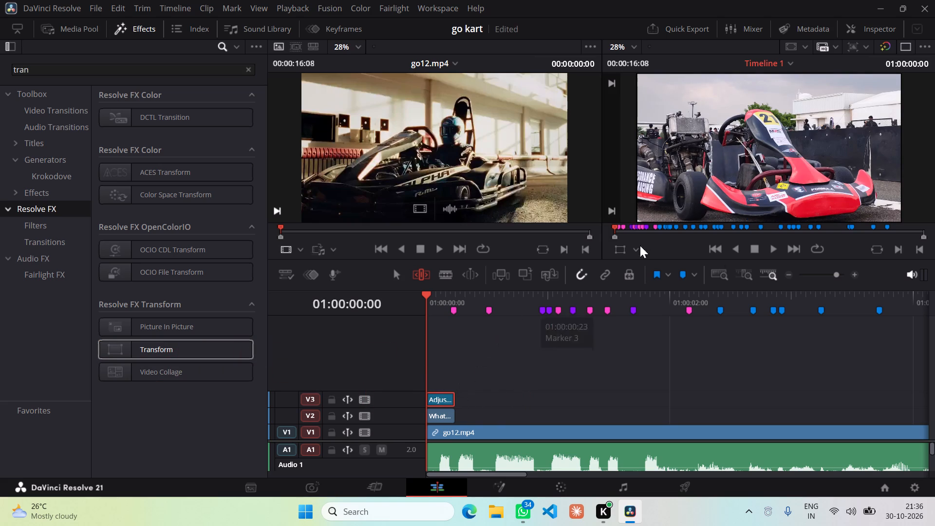
Open the Inspector and look through the Transform effect's Open FX settings on the adjustment clip.
left_click(871, 21)
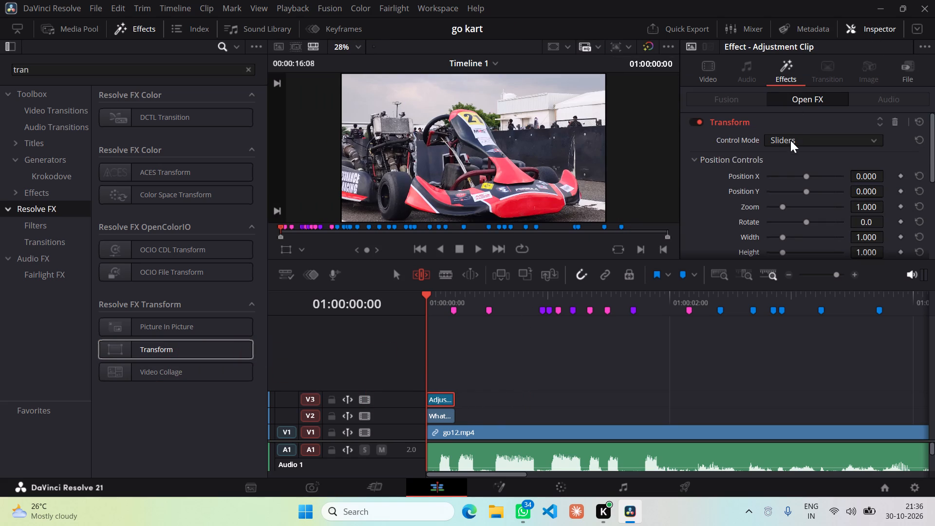
scroll(790, 140, "down", 2)
scroll(790, 140, "up", 2)
Hide the effects library and toggle the Inspector's visibility.
left_click(126, 27)
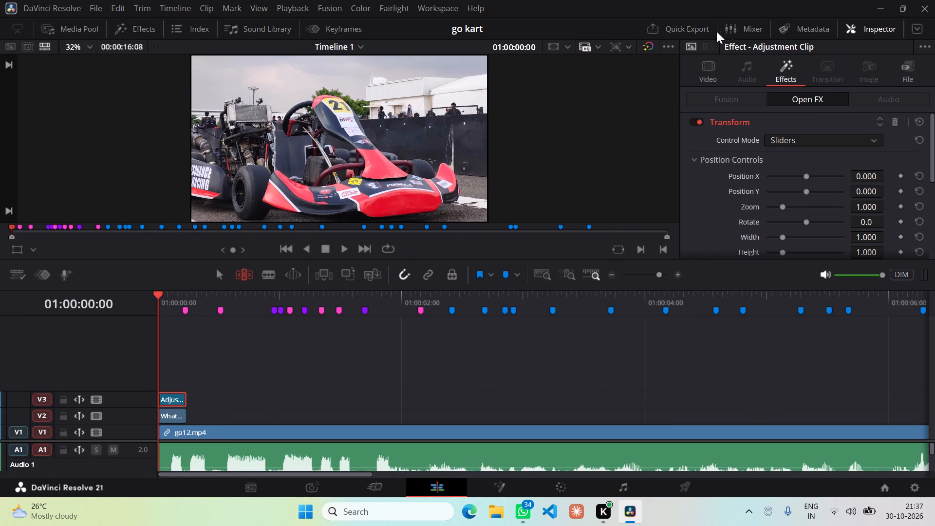
left_click(882, 30)
left_click(882, 30)
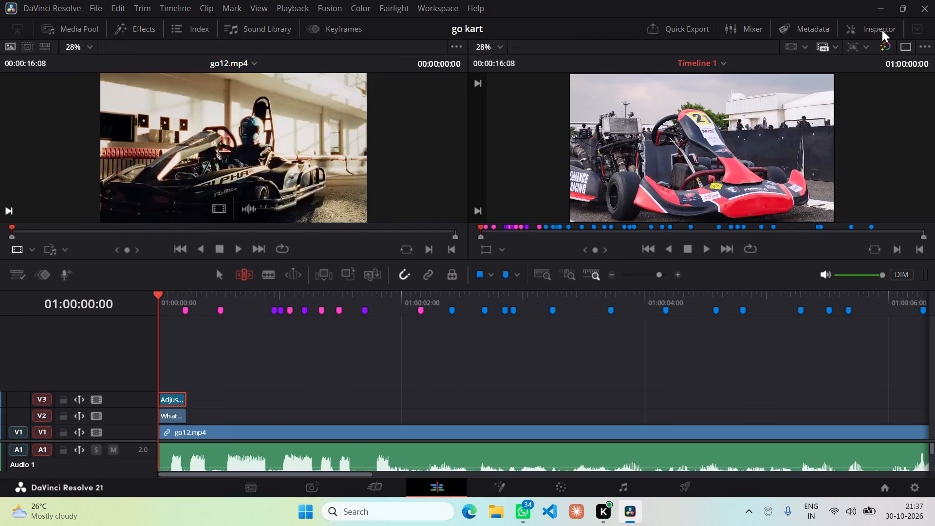
Examine the Transform effect's Image Adjustment, Animation, Advanced Options and Global Blend settings, plus the adjustment clip's own Video transform settings.
scroll(842, 210, "down", 3)
scroll(842, 210, "up", 1)
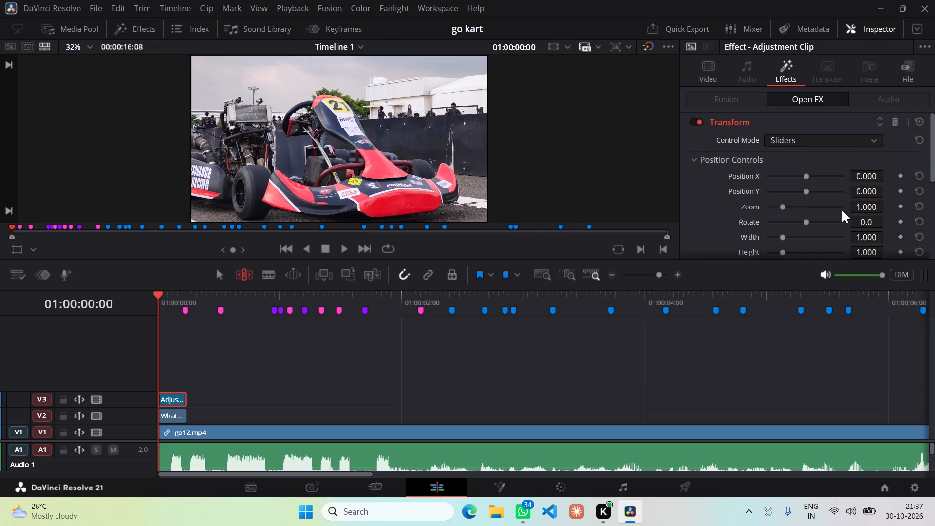
scroll(842, 210, "up", 4)
scroll(842, 210, "down", 9)
scroll(842, 210, "up", 6)
scroll(861, 184, "down", 4)
left_click(785, 198)
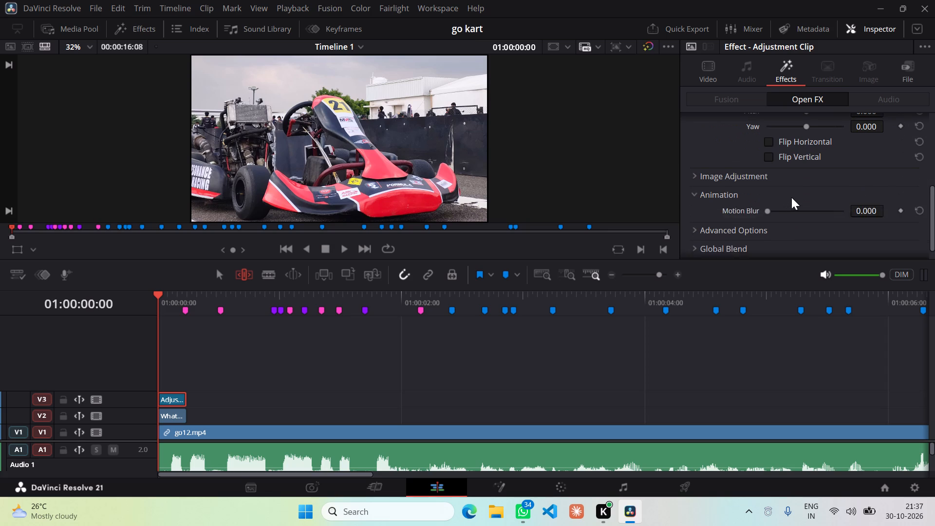
scroll(791, 197, "down", 1)
left_click(778, 164)
scroll(804, 189, "down", 4)
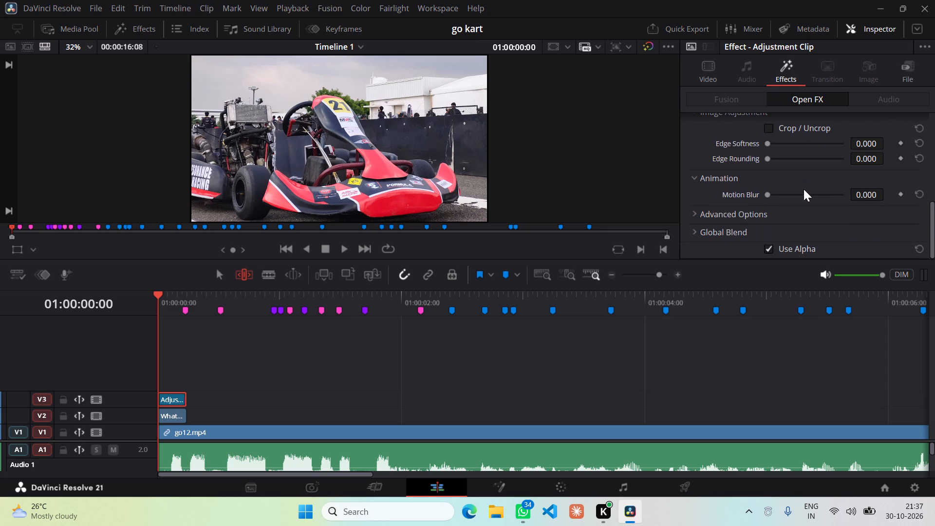
left_click(771, 213)
scroll(770, 212, "down", 3)
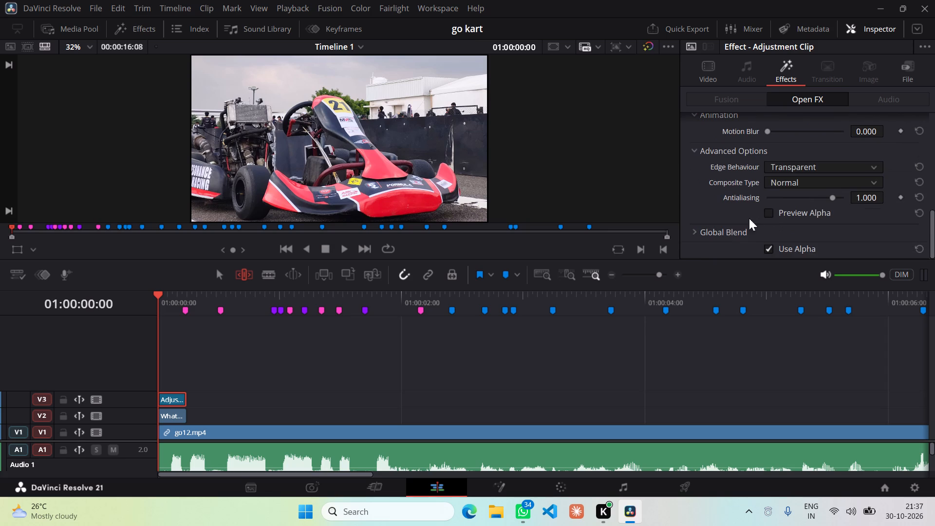
left_click(725, 229)
scroll(767, 187, "down", 4)
scroll(766, 188, "up", 6)
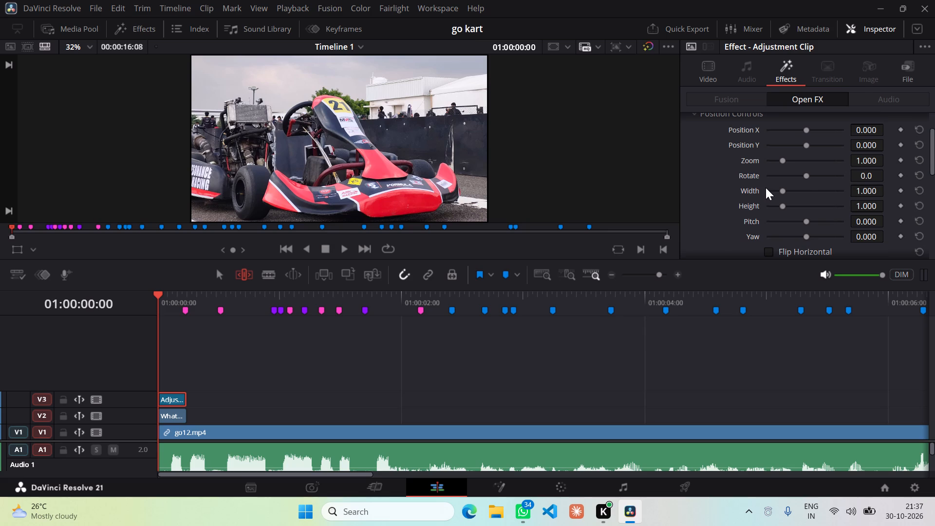
left_click(887, 96)
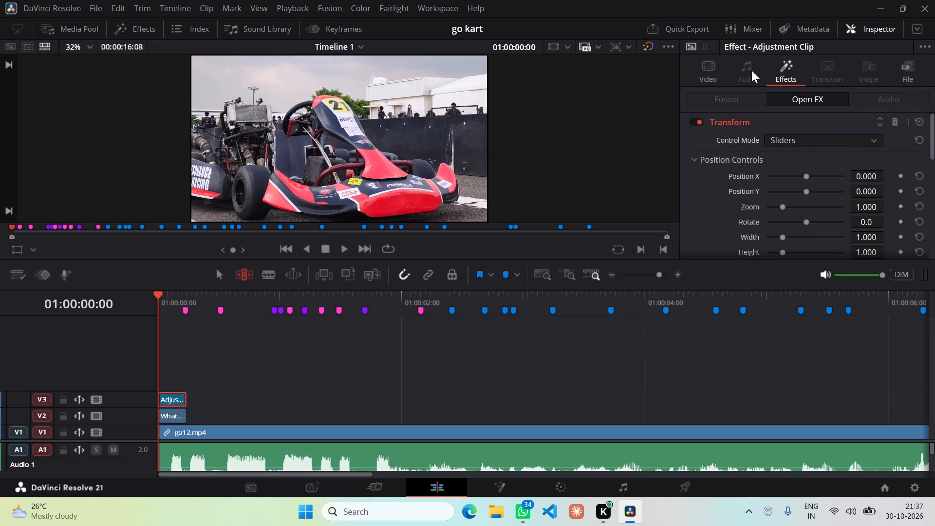
left_click(723, 70)
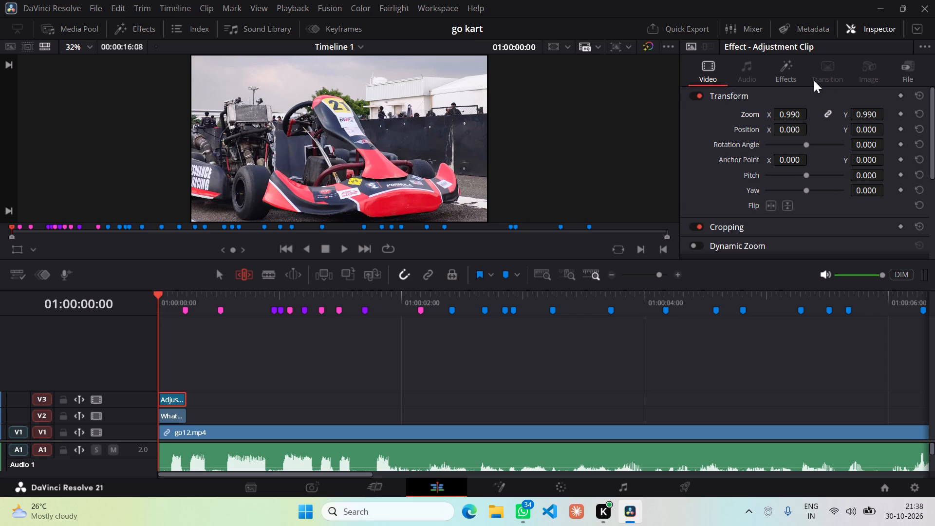
Keyframe the Transform effect's Zoom at 01:00:00:00, and set Zoom to 2 at 01:00:00:06 by Marker 1.
left_click(786, 75)
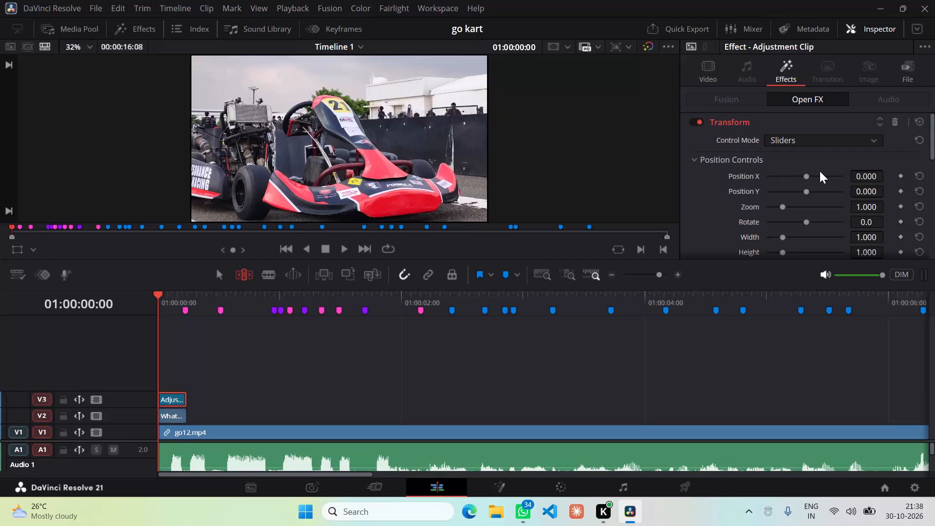
left_click(901, 207)
left_click_drag(158, 294, 180, 295)
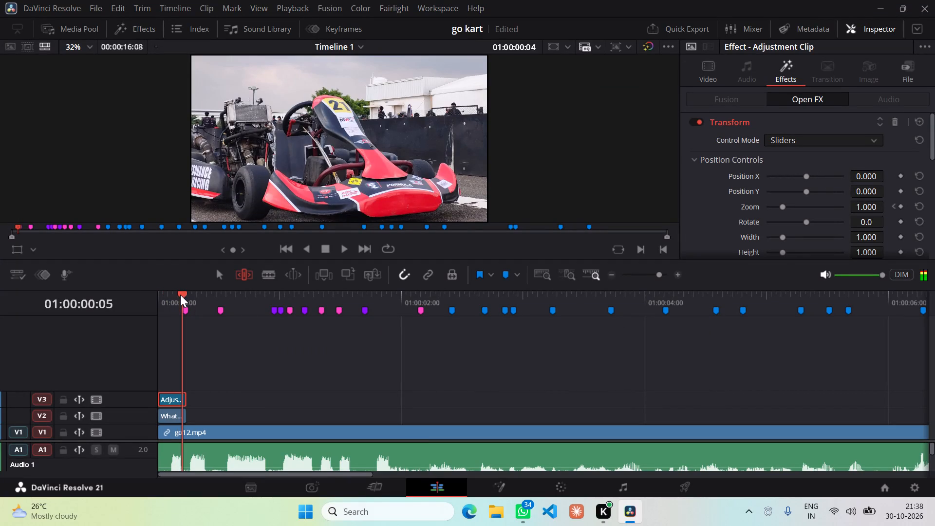
left_click_drag(180, 295, 186, 295)
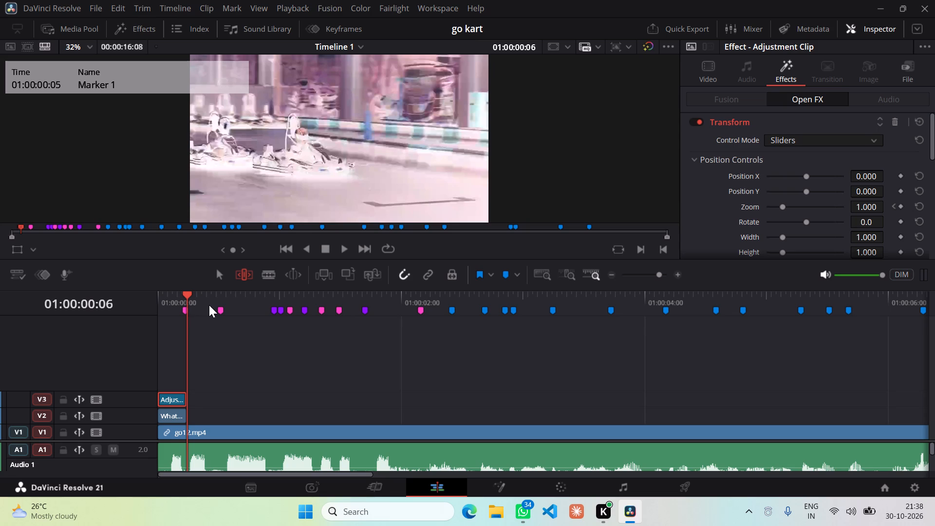
double_click(866, 210)
key("2")
left_click(632, 168)
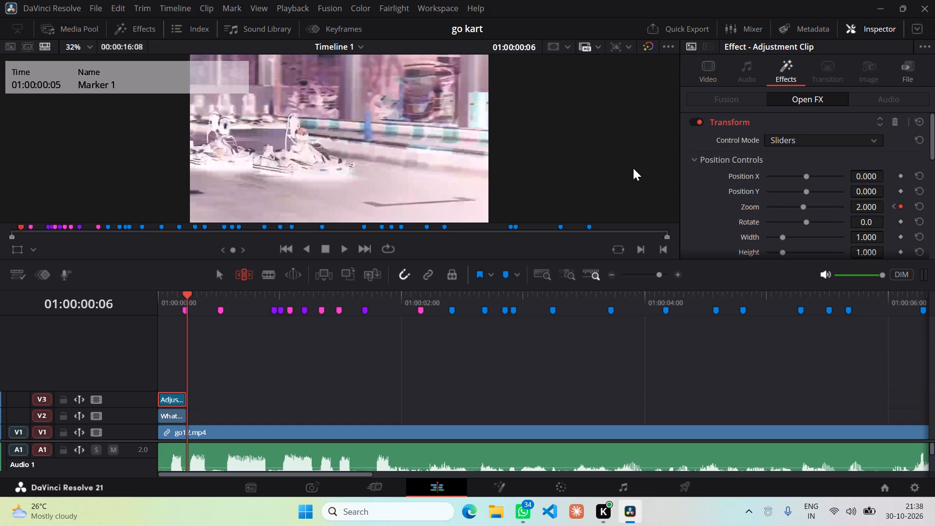
Set the Transform effect's Motion Blur to 1.000 in its Animation settings.
scroll(725, 198, "down", 3)
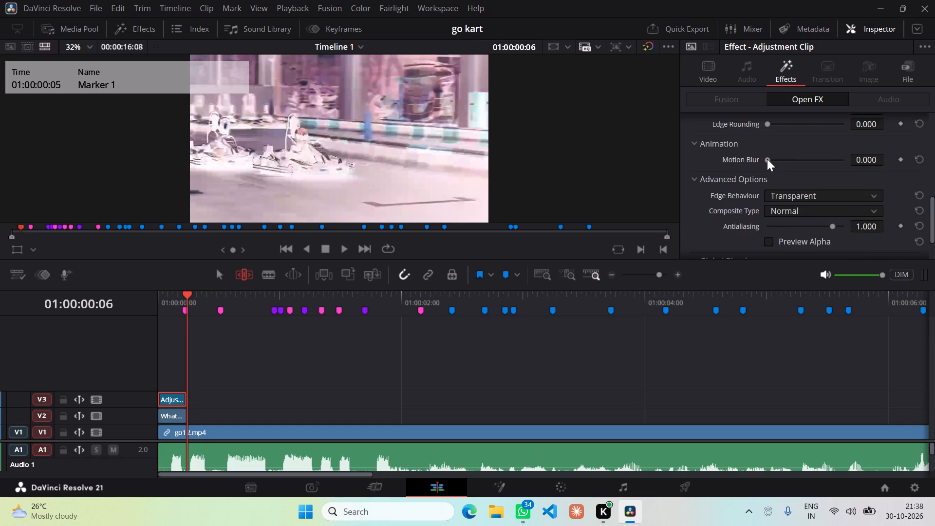
left_click_drag(767, 159, 883, 162)
Hide the Inspector and play the timeline from 01:00:00:00 to preview the blurred zoom on the first kart photo.
left_click_drag(186, 295, 168, 299)
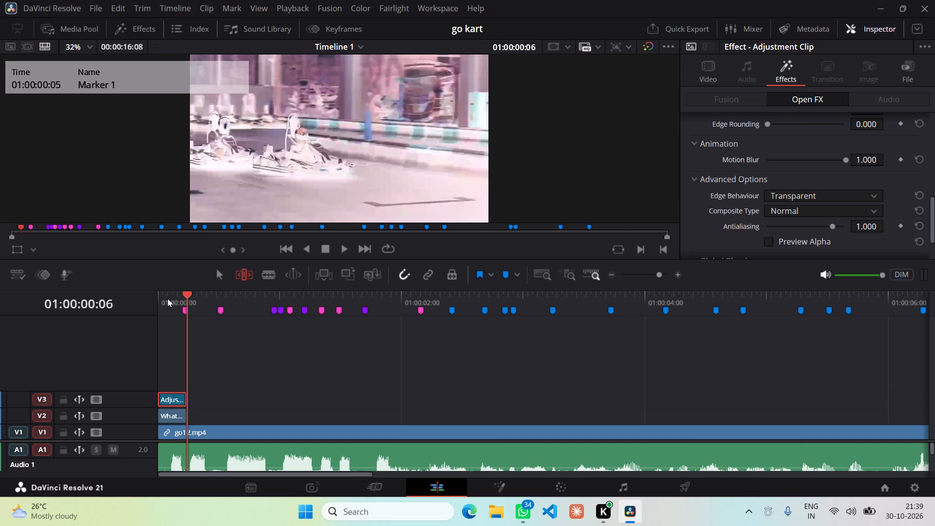
left_click_drag(168, 299, 150, 300)
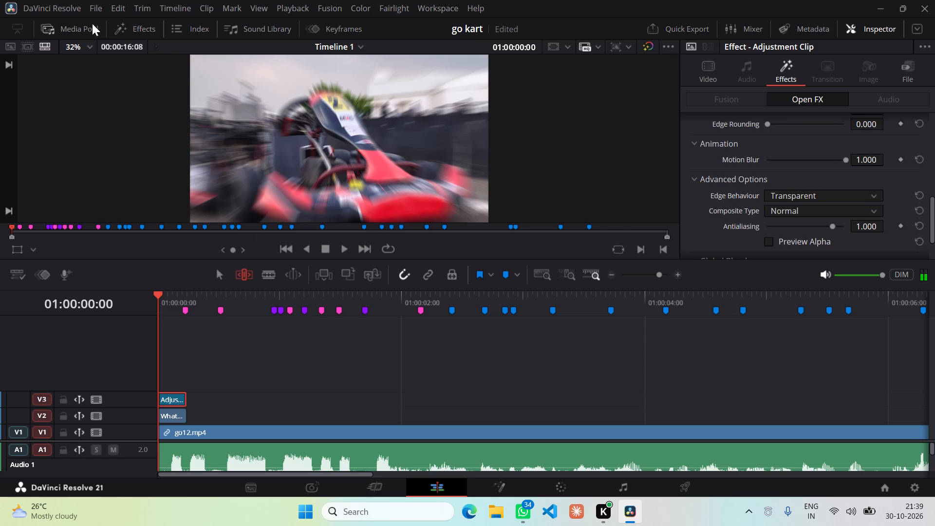
left_click(72, 25)
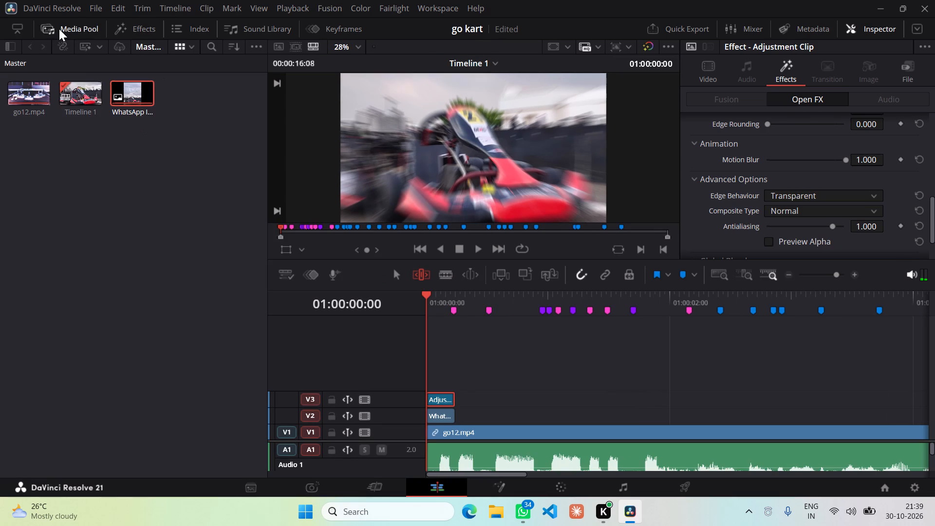
left_click(59, 29)
left_click(868, 24)
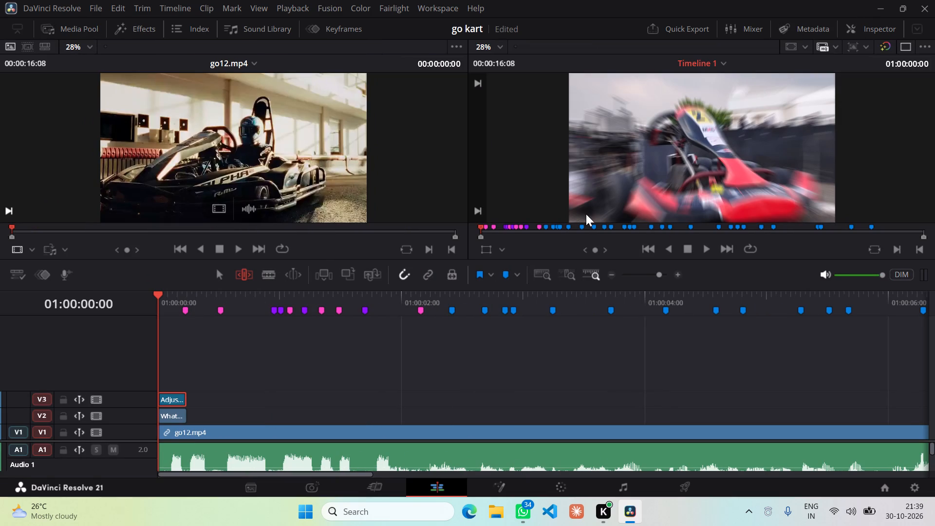
left_click(708, 247)
left_click(688, 248)
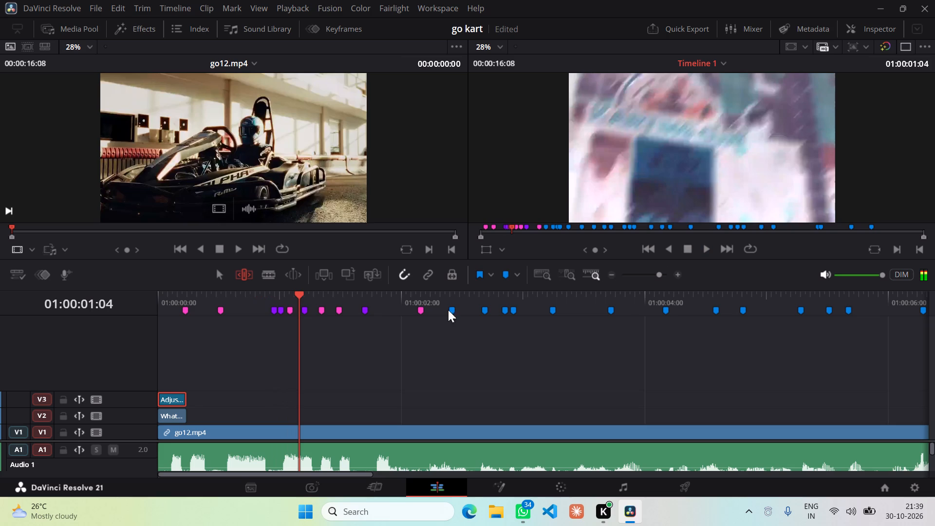
Return the timeline playhead to 01:00:00:06 by Marker 1 and scrub the go12.mp4 source clip to 00:00:00:10.
left_click_drag(299, 297, 185, 308)
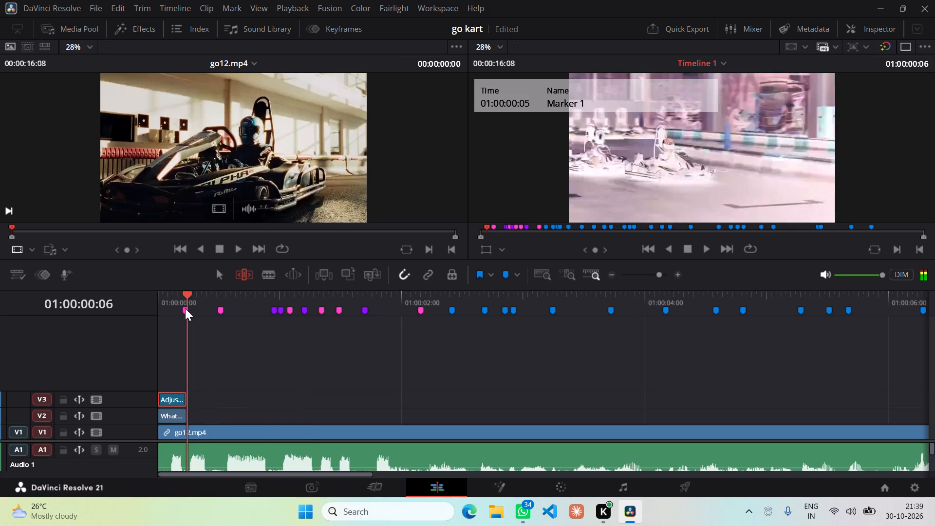
left_click_drag(185, 308, 190, 307)
left_click(190, 307)
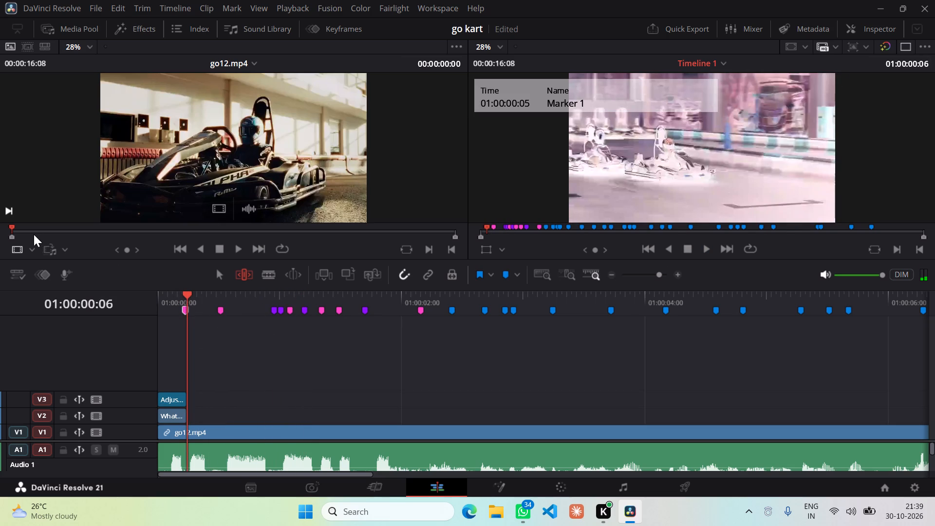
left_click_drag(12, 226, 18, 226)
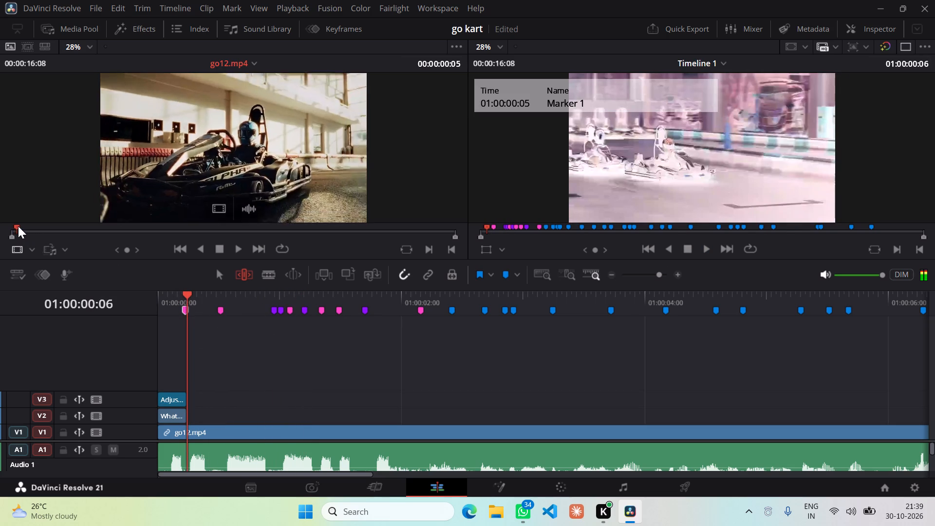
left_click_drag(18, 226, 17, 227)
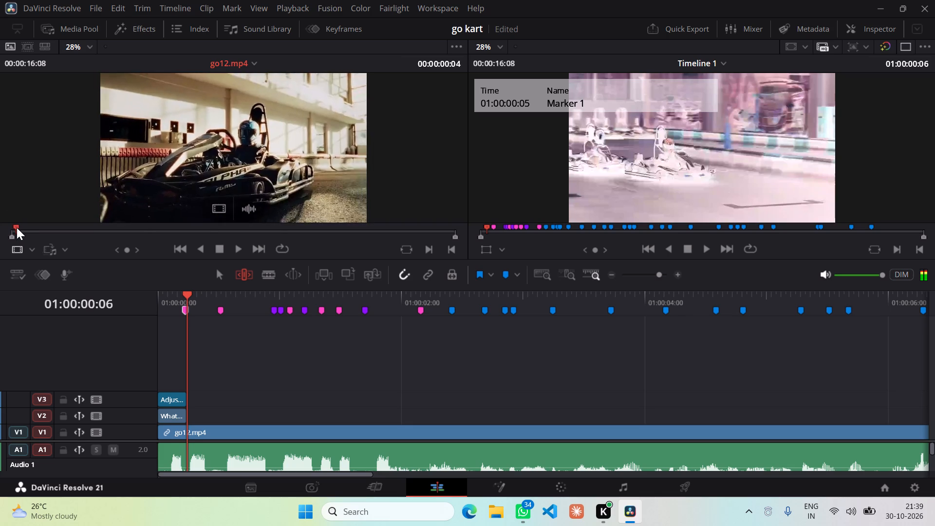
left_click_drag(17, 227, 22, 228)
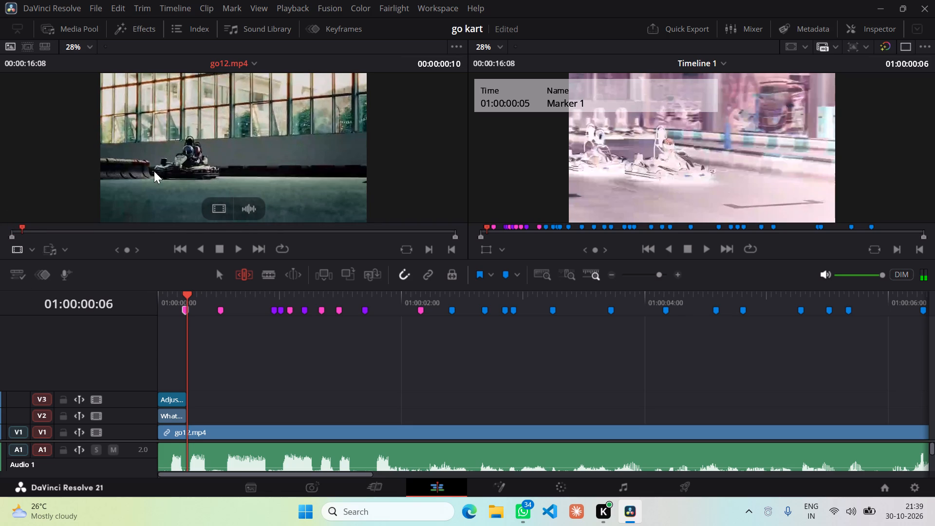
Show the Media Pool, start a bin import, and look through the Pictures, Documents and Videos folders, including .gallery, for more kart media.
left_click(48, 26)
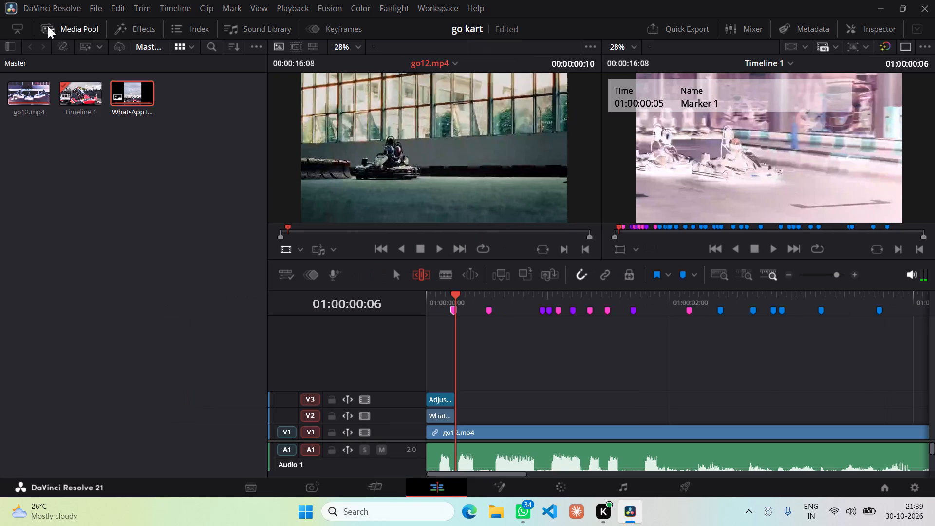
right_click(114, 174)
left_click(172, 328)
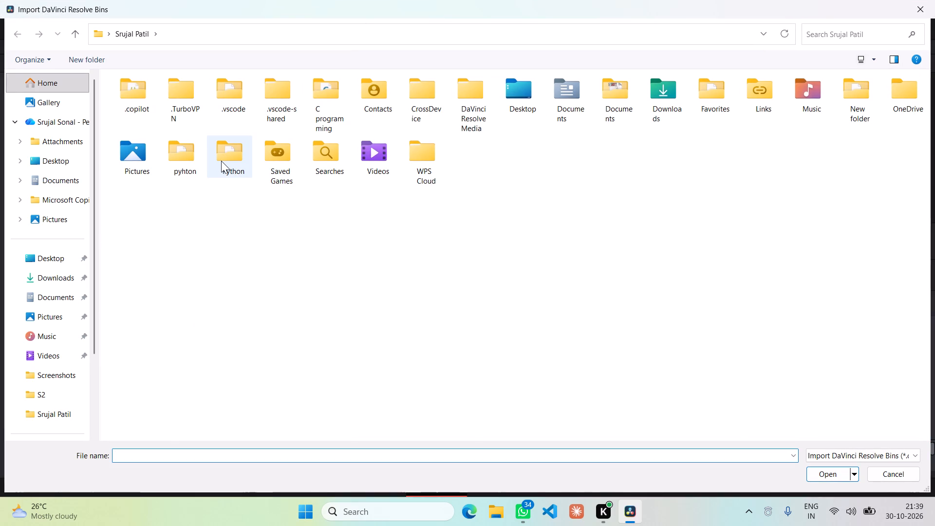
left_click(53, 103)
left_click(56, 126)
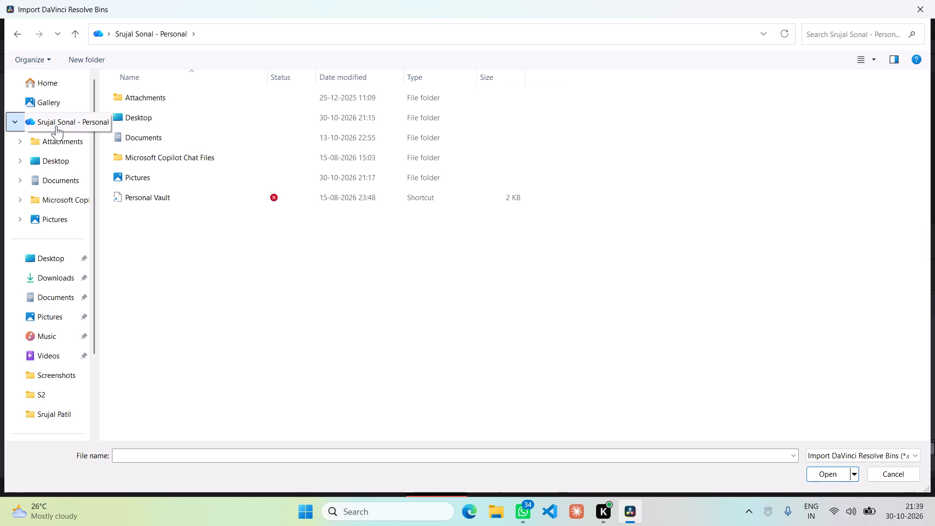
double_click(149, 174)
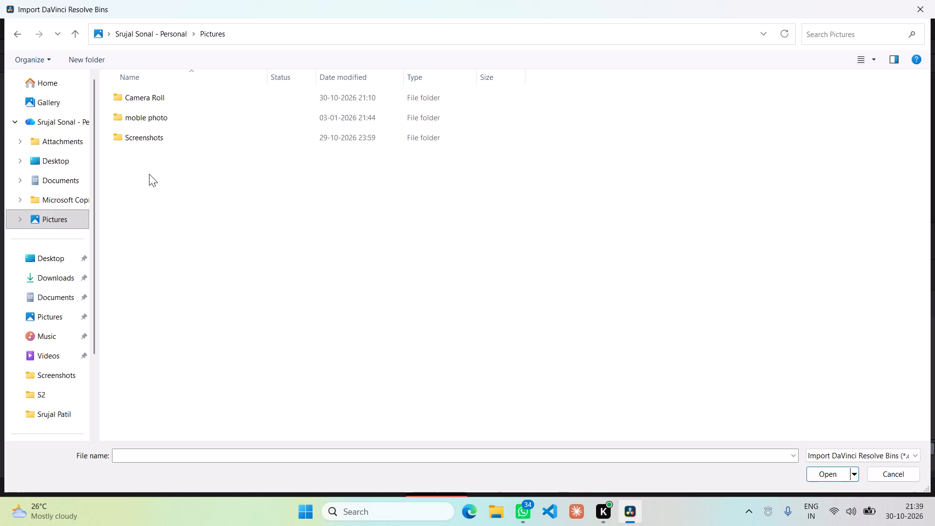
left_click(61, 257)
left_click(57, 275)
left_click(55, 298)
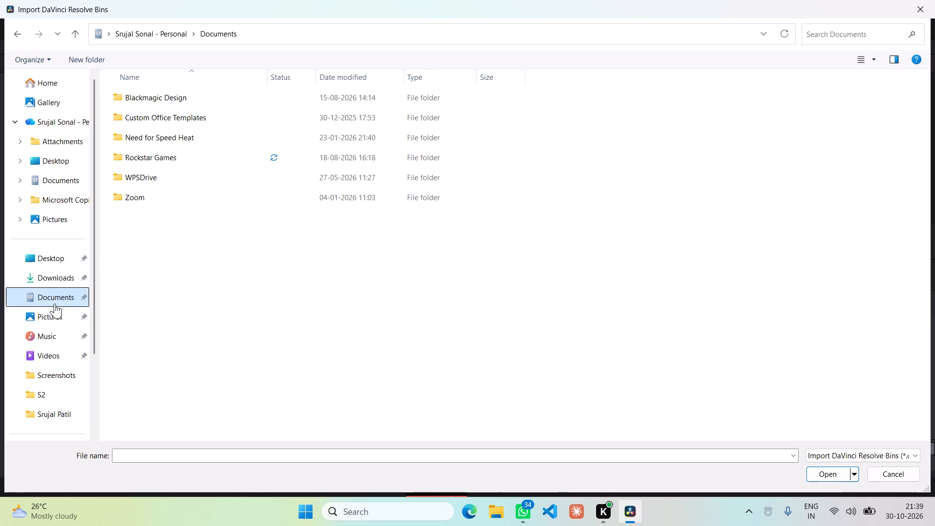
left_click(54, 308)
left_click(47, 327)
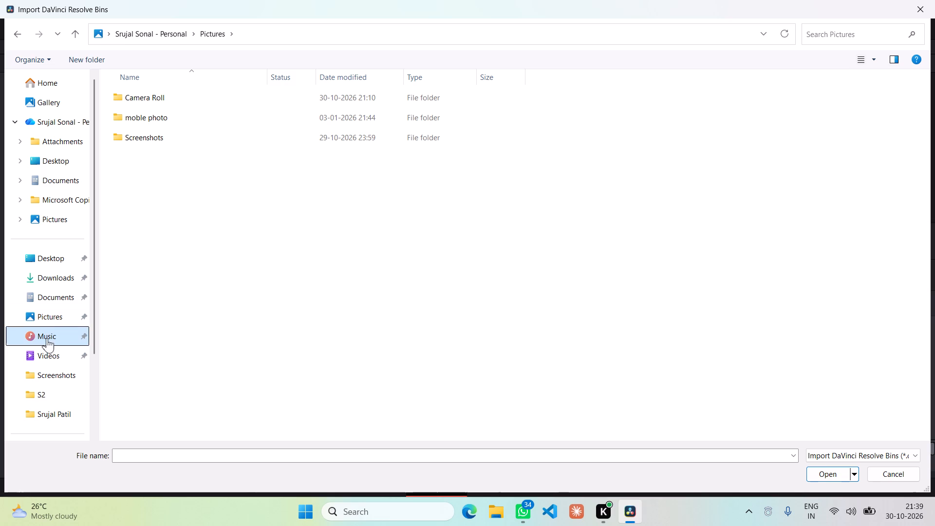
left_click(47, 357)
left_click(47, 371)
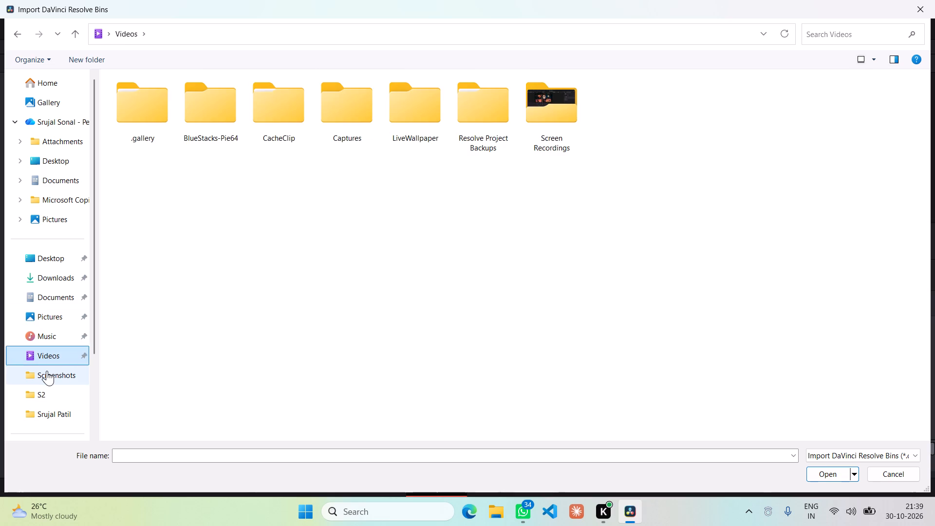
left_click(50, 354)
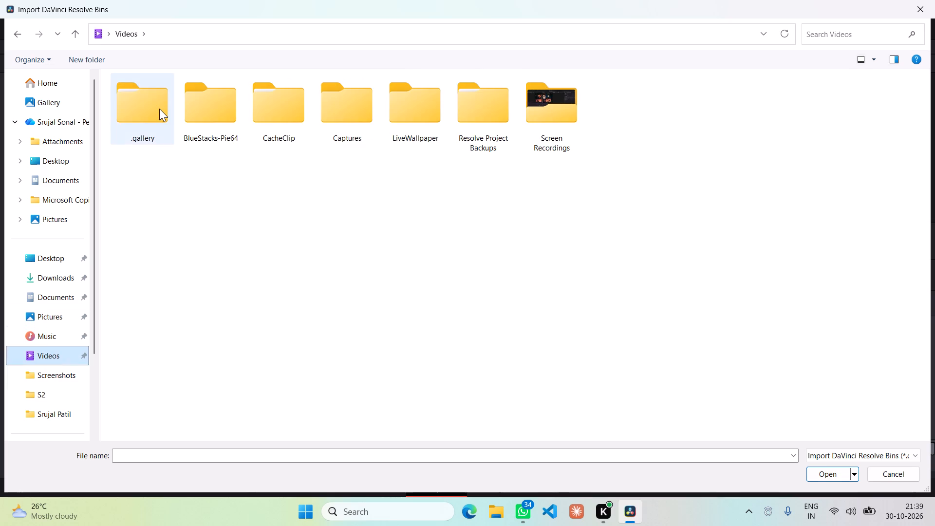
double_click(159, 109)
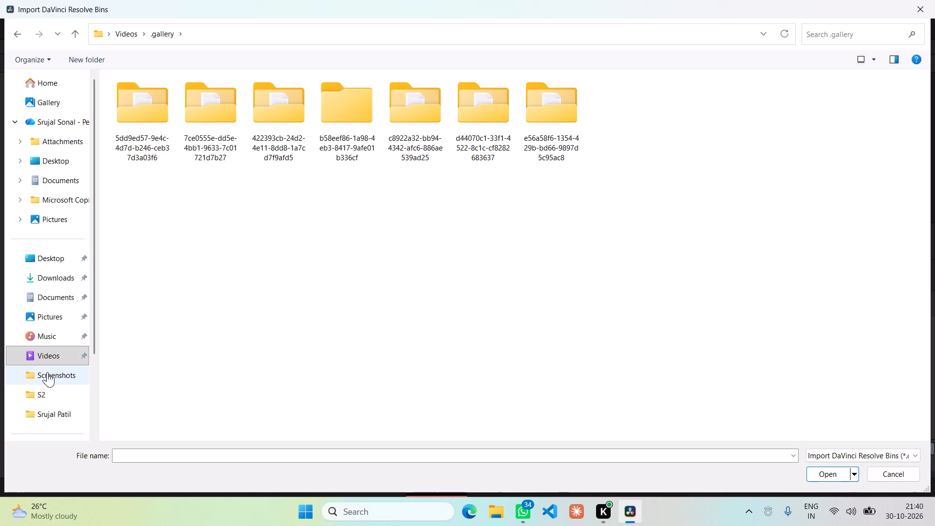
Look through Gallery and the personal cloud drive's Attachments, Desktop, Documents and Pictures folders for kart media to import.
left_click(55, 106)
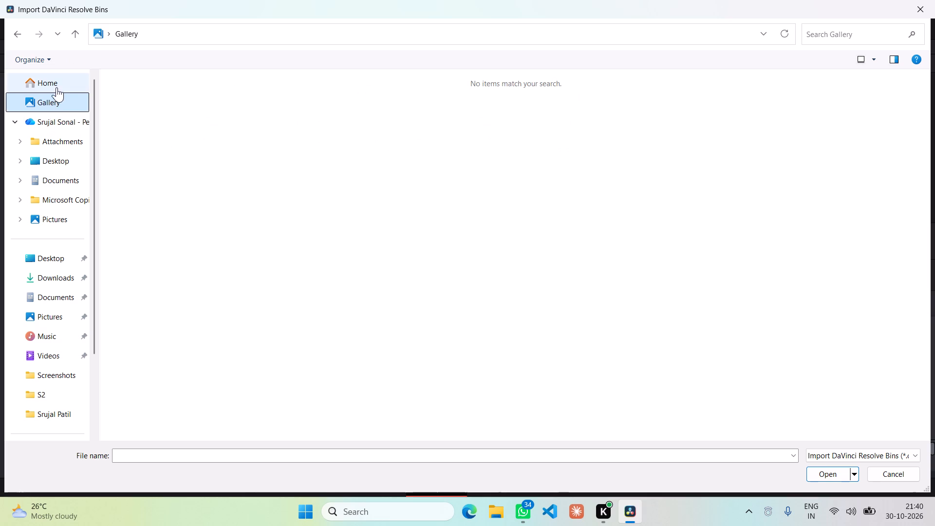
left_click(56, 122)
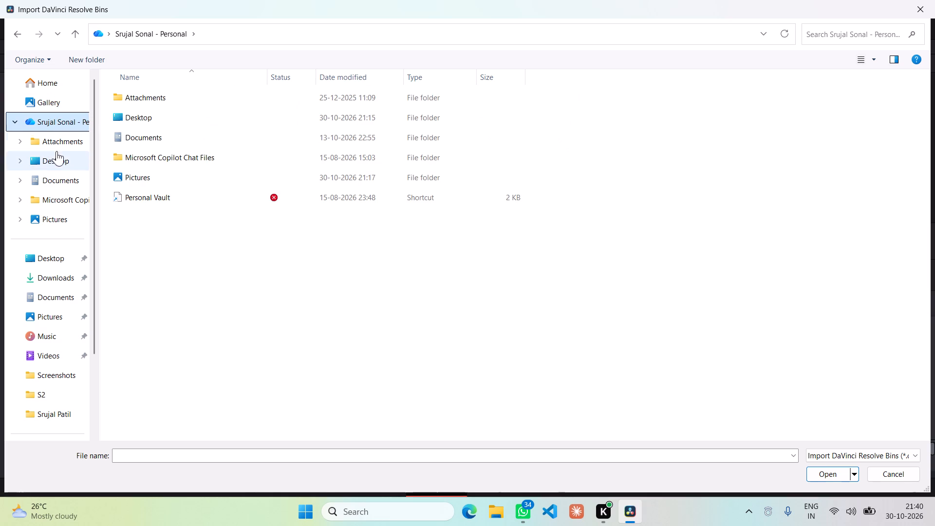
left_click(56, 139)
left_click(55, 155)
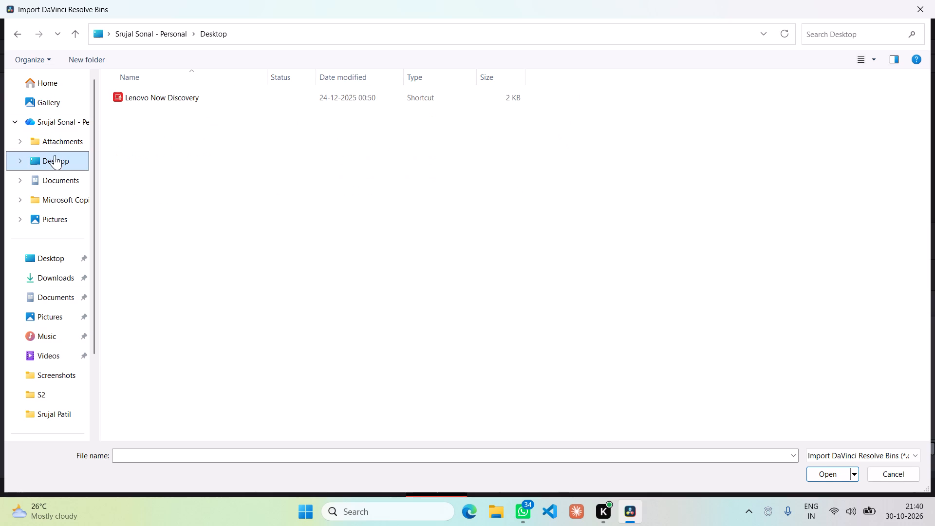
left_click(53, 175)
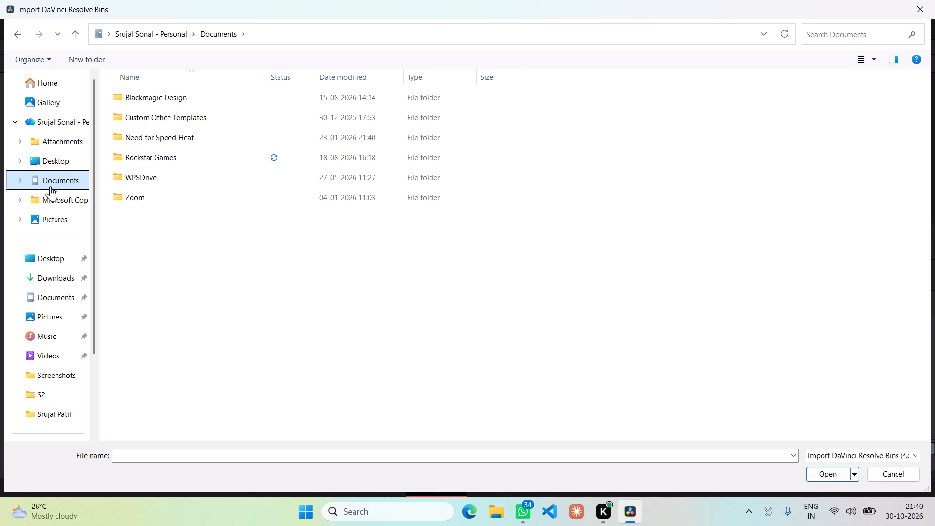
left_click(46, 215)
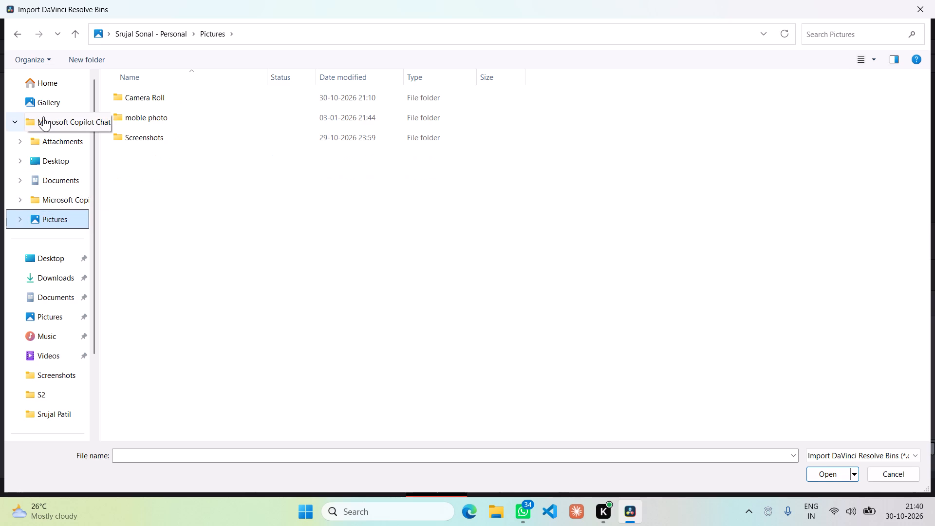
Look through Home, Downloads and the Camera Roll folder in Pictures for kart media to import.
left_click(48, 75)
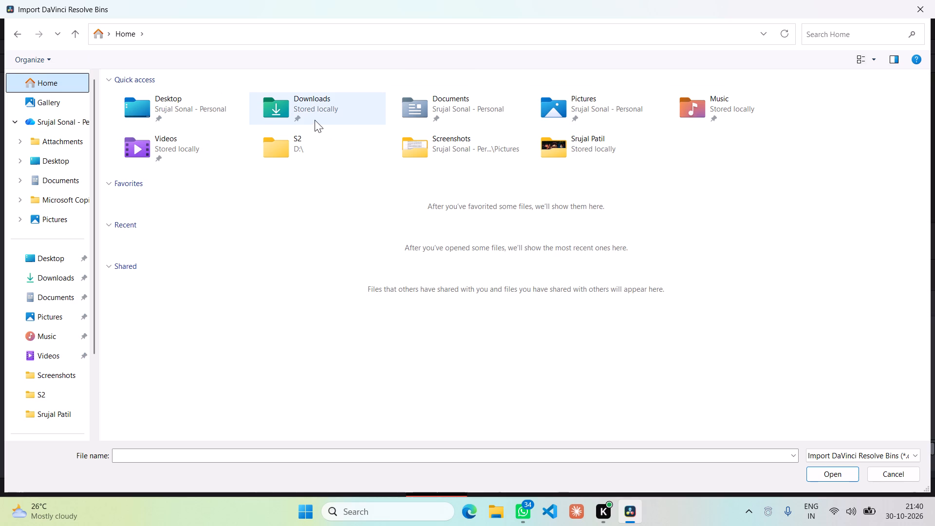
left_click(37, 276)
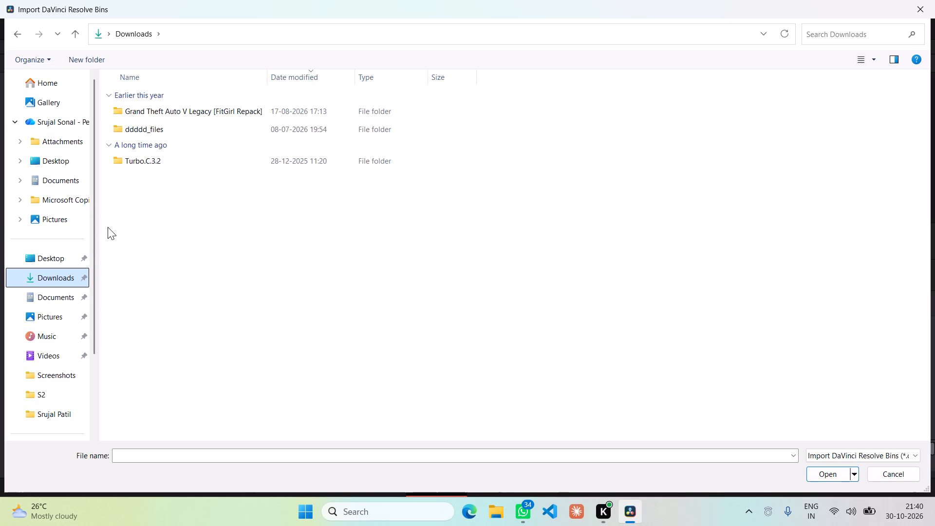
left_click(49, 310)
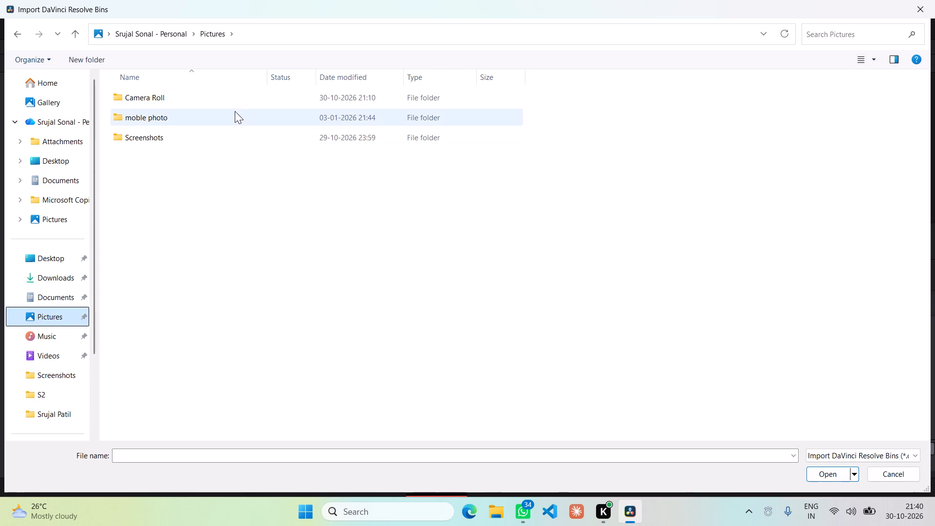
left_click(240, 94)
left_click(240, 94)
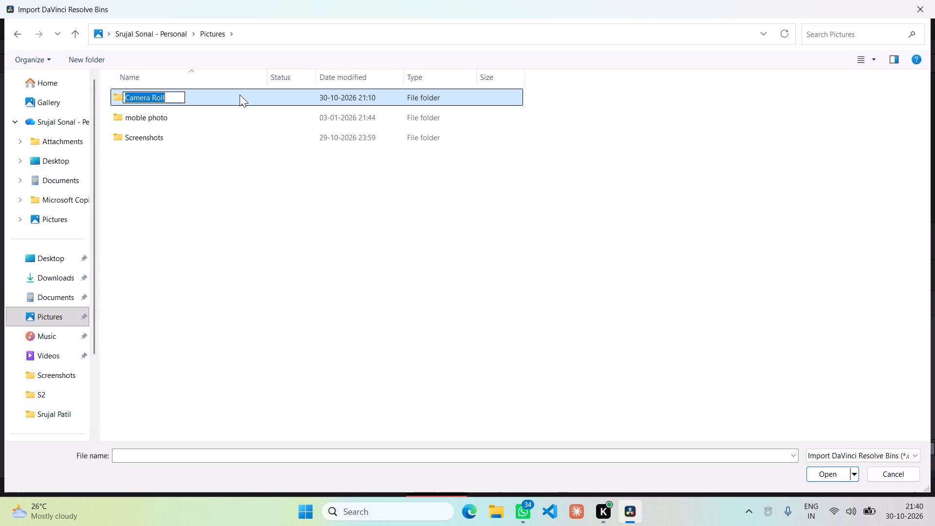
left_click(240, 94)
double_click(240, 94)
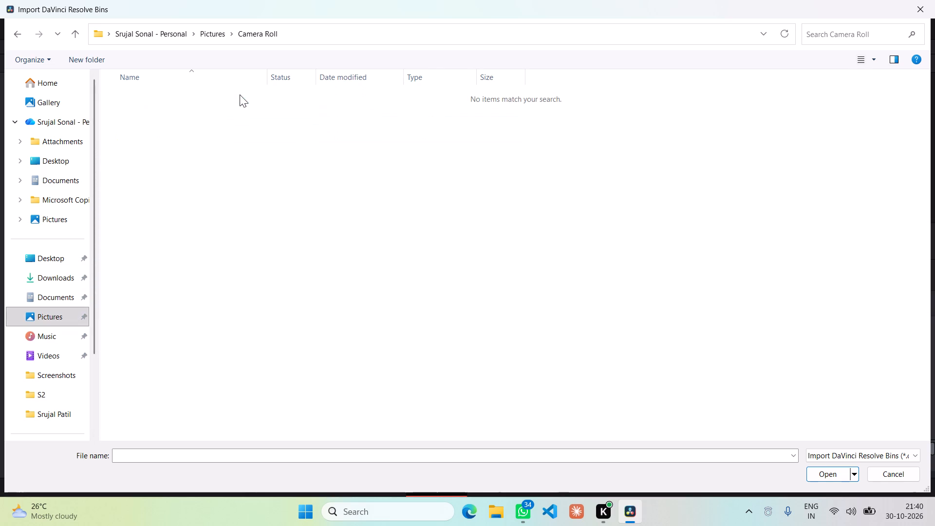
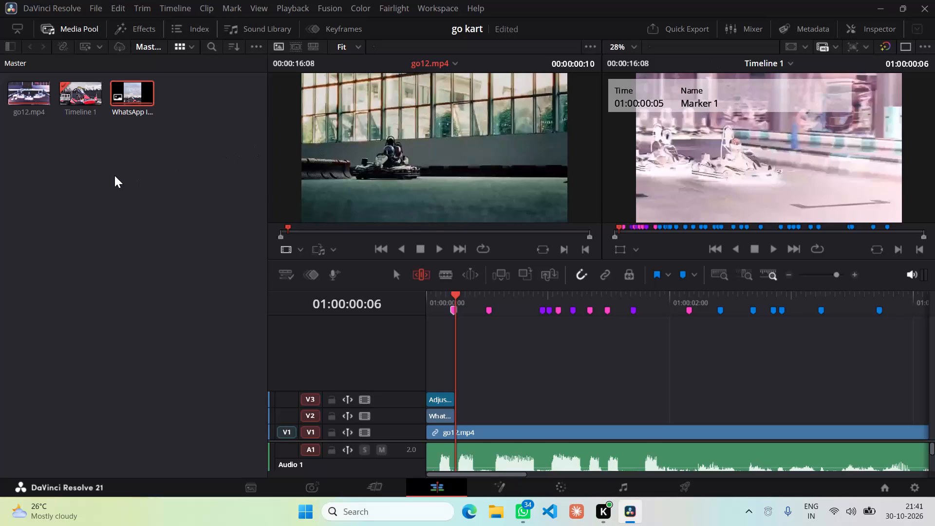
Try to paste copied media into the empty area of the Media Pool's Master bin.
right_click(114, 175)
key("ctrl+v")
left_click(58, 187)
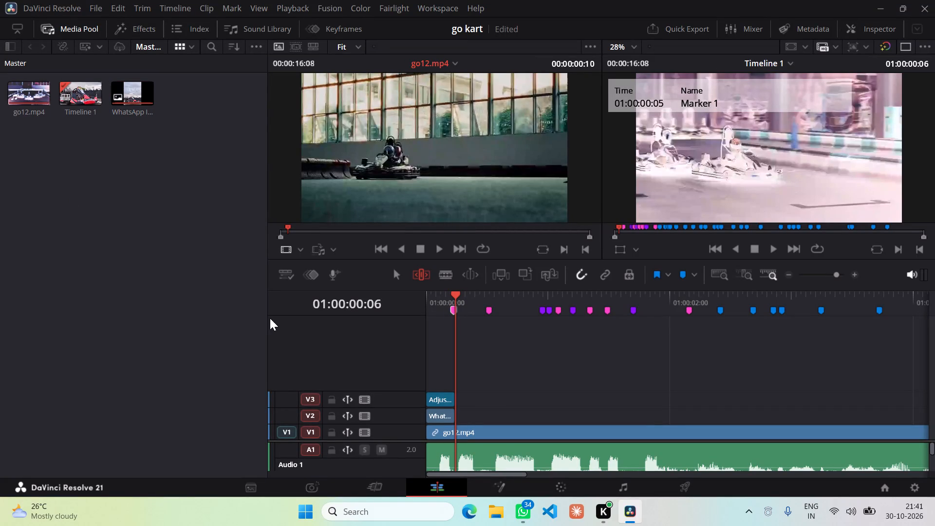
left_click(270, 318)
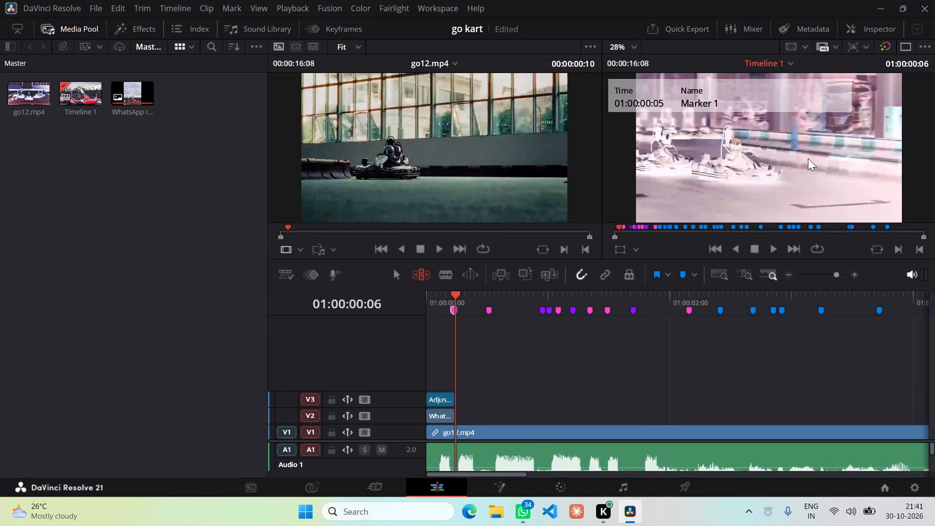
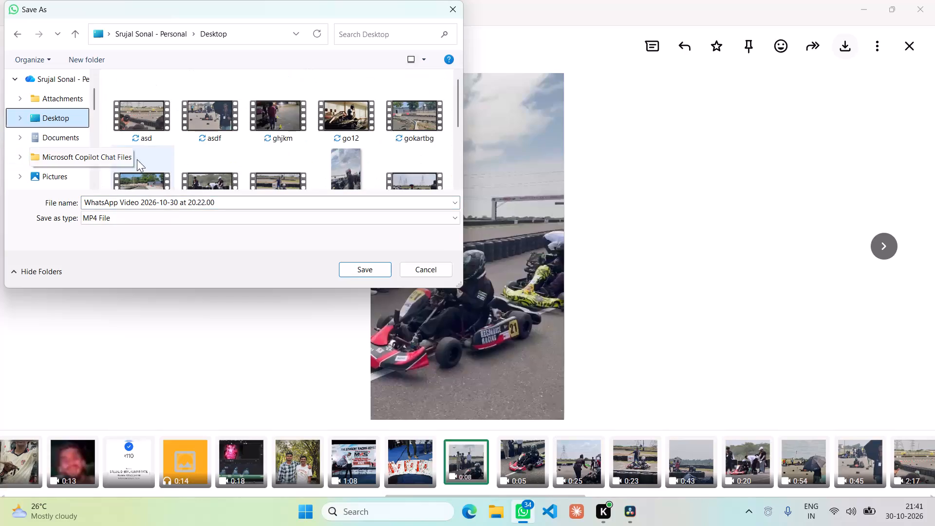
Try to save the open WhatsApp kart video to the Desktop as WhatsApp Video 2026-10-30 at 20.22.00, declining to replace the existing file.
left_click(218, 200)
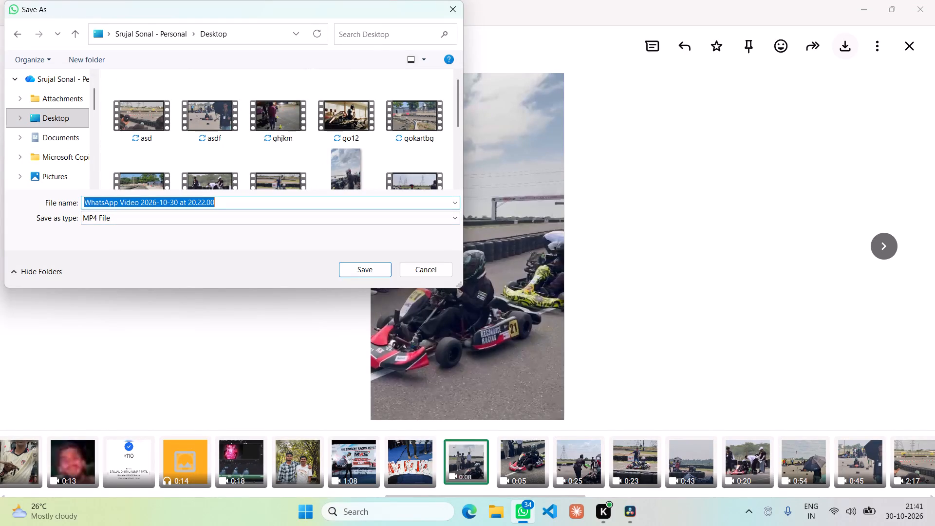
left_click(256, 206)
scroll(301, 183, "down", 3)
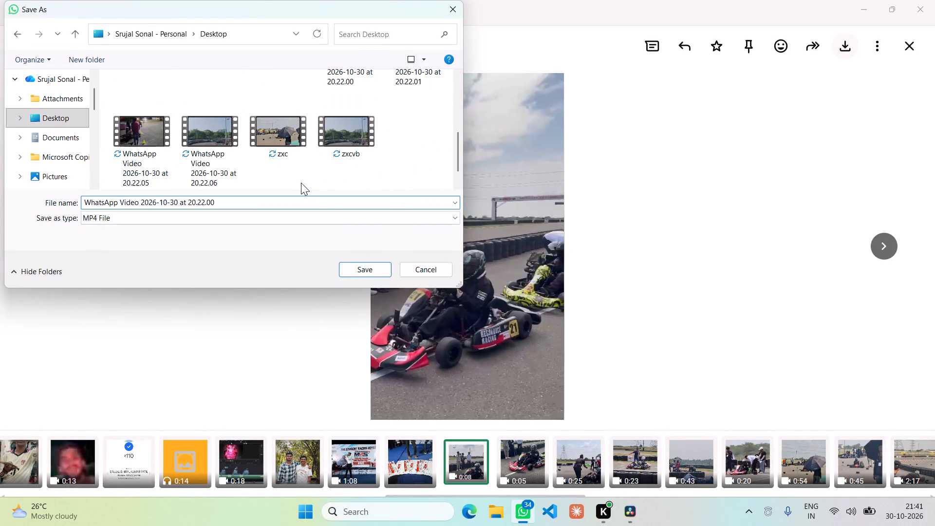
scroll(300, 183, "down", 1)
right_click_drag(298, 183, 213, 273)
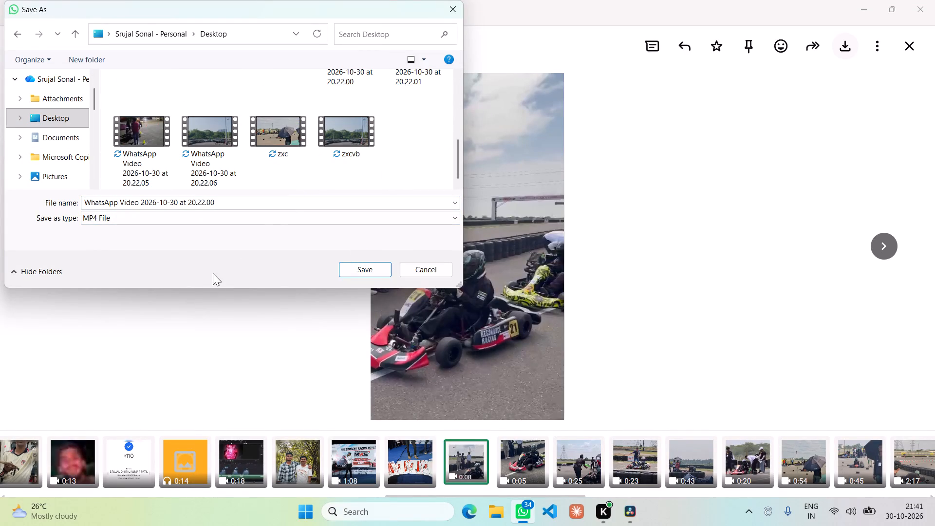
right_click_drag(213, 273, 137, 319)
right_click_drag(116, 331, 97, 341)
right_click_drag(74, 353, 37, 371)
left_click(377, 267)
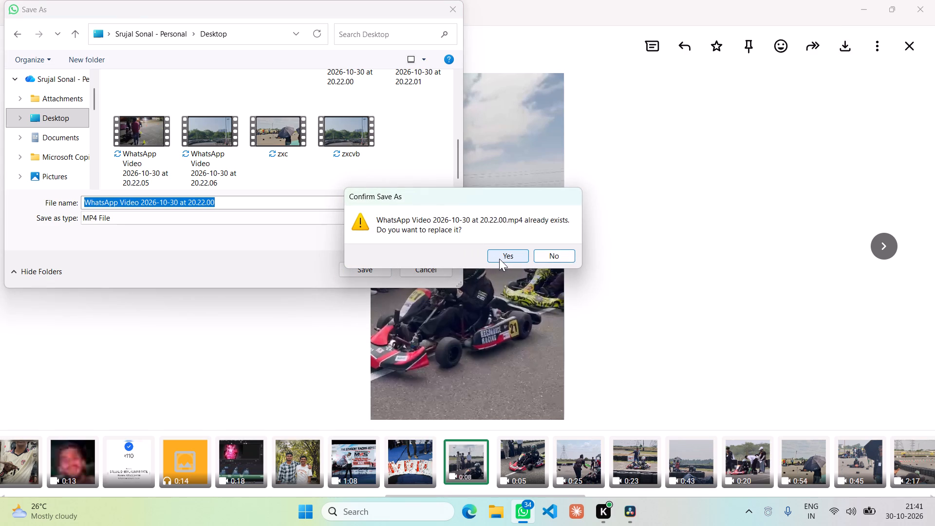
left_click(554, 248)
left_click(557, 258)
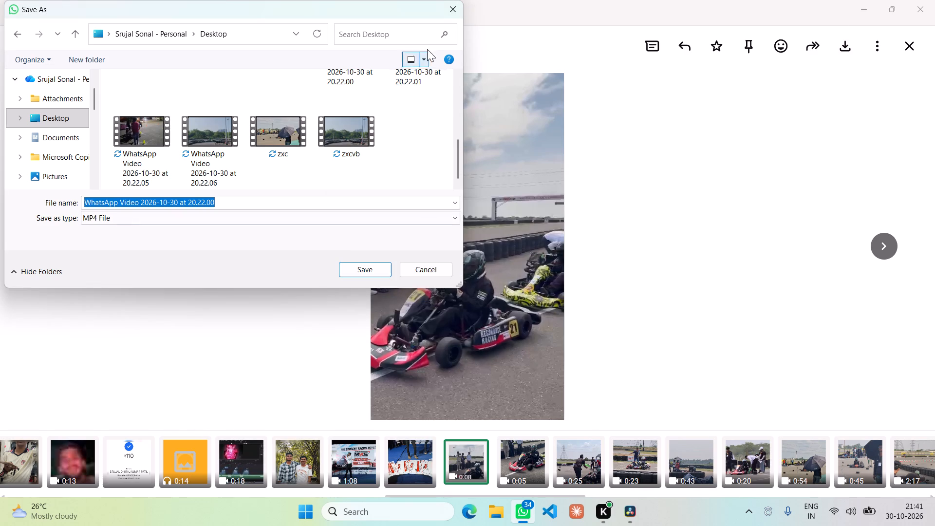
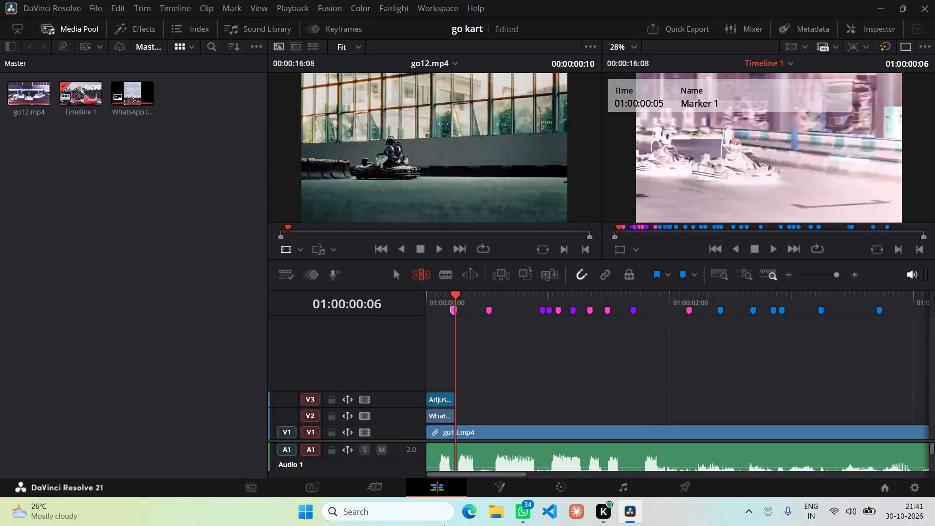
Import all the WhatsApp kart images and videos from the Camera Roll folder in Pictures into the Master bin.
right_click(110, 260)
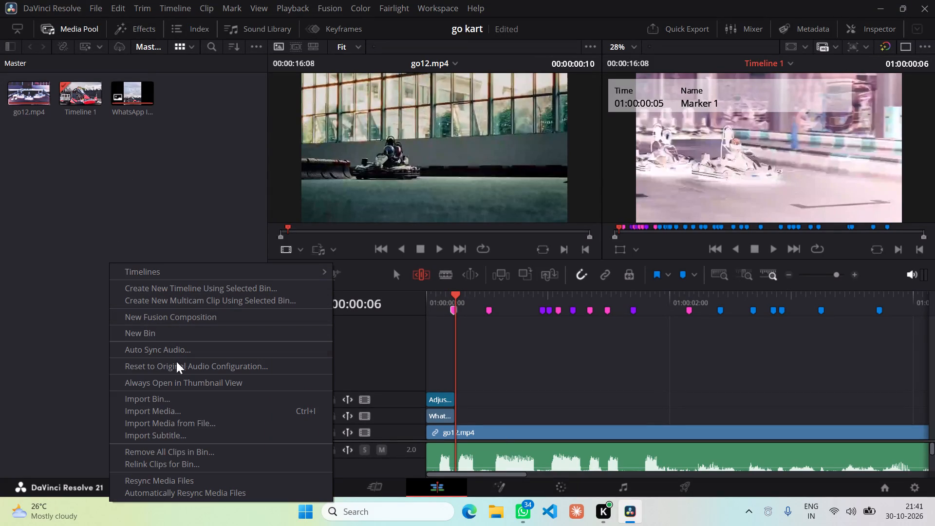
left_click(184, 409)
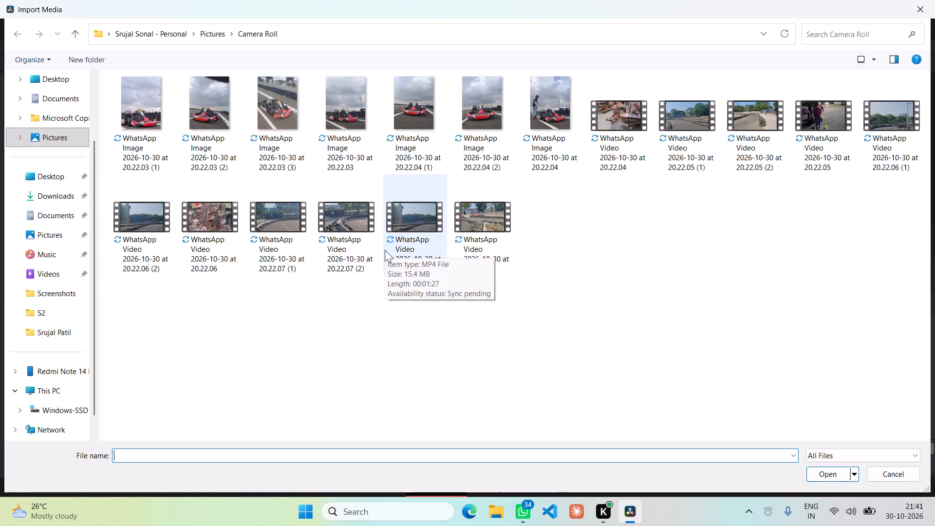
left_click(601, 112)
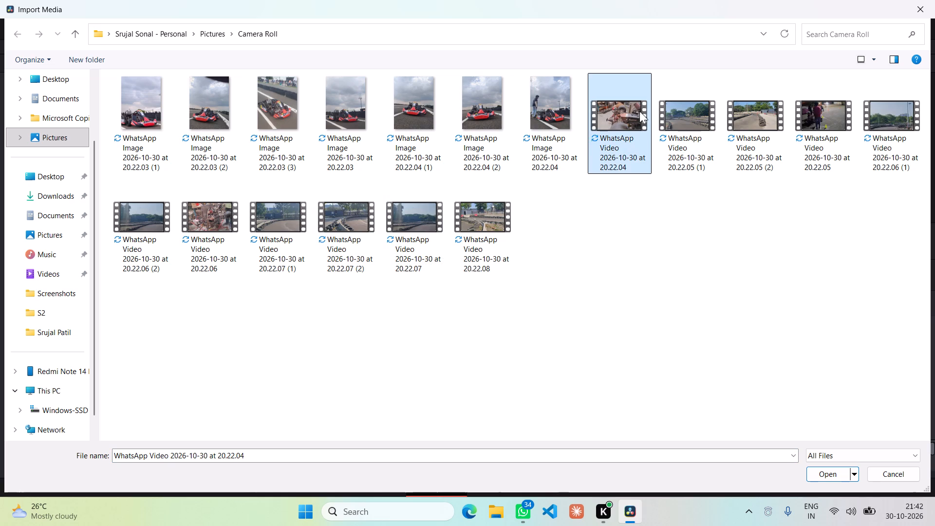
left_click_drag(126, 79, 191, 109)
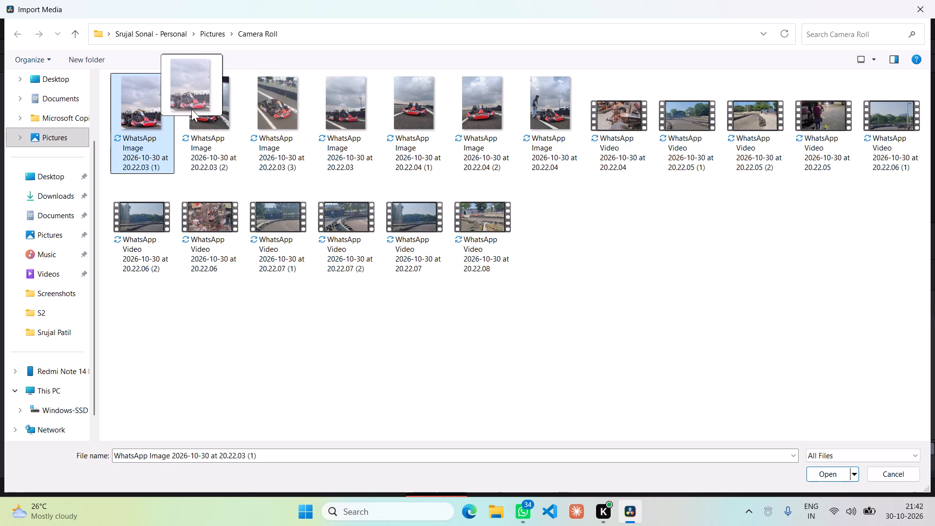
left_click_drag(191, 109, 143, 109)
left_click_drag(611, 268, 494, 209)
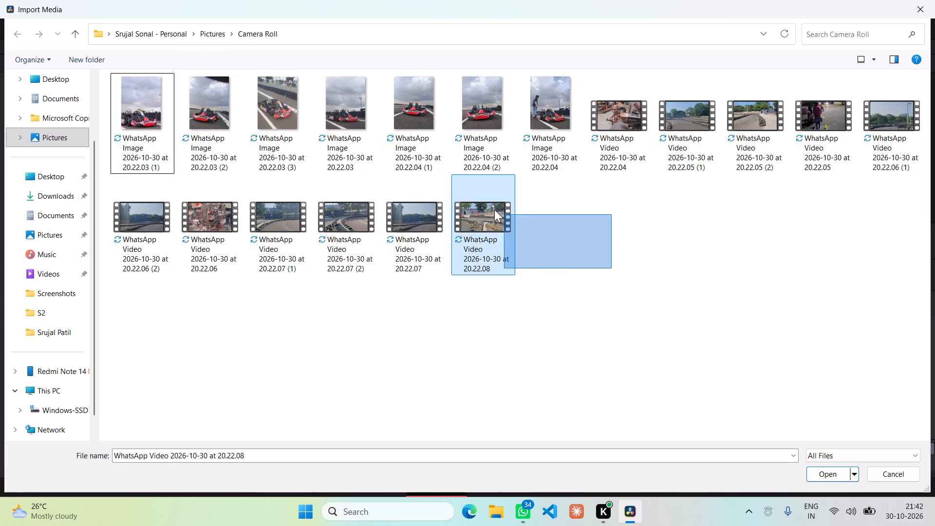
left_click_drag(494, 209, 403, 241)
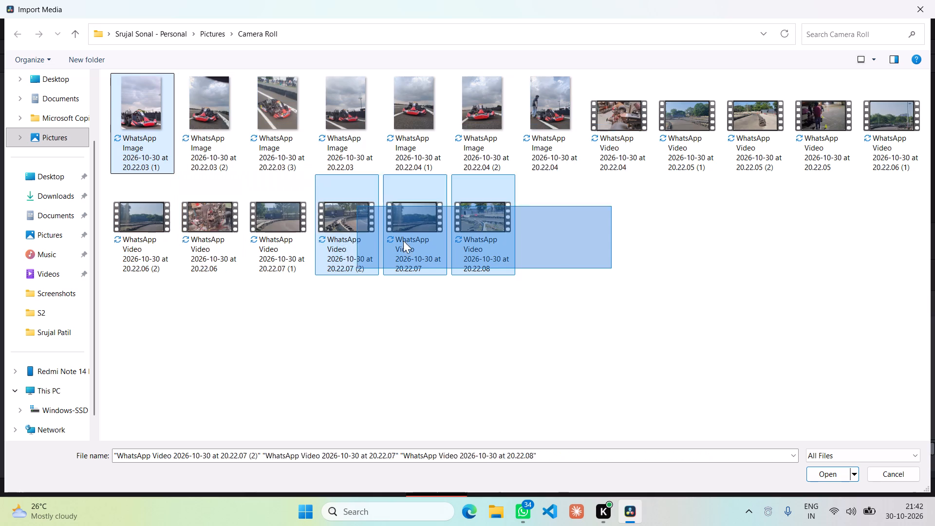
left_click_drag(403, 241, 543, 290)
left_click_drag(918, 278, 820, 276)
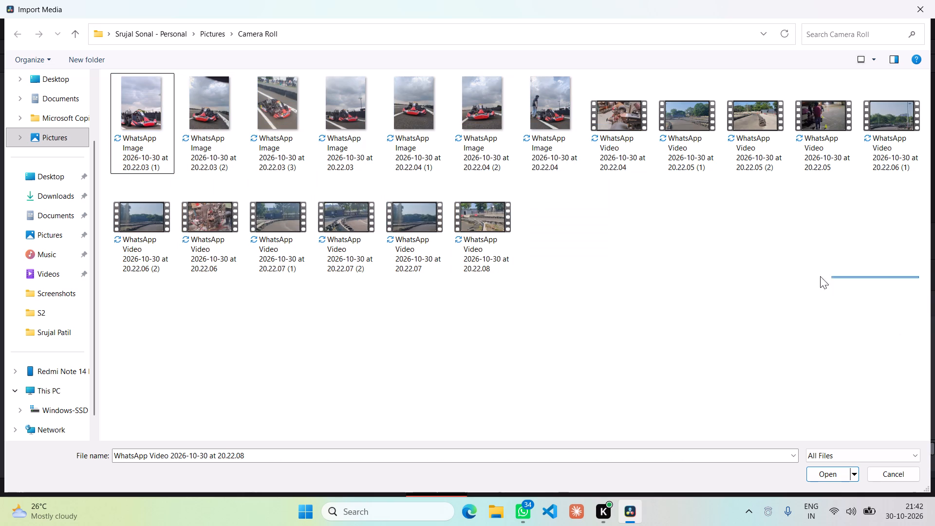
left_click_drag(820, 276, 145, 98)
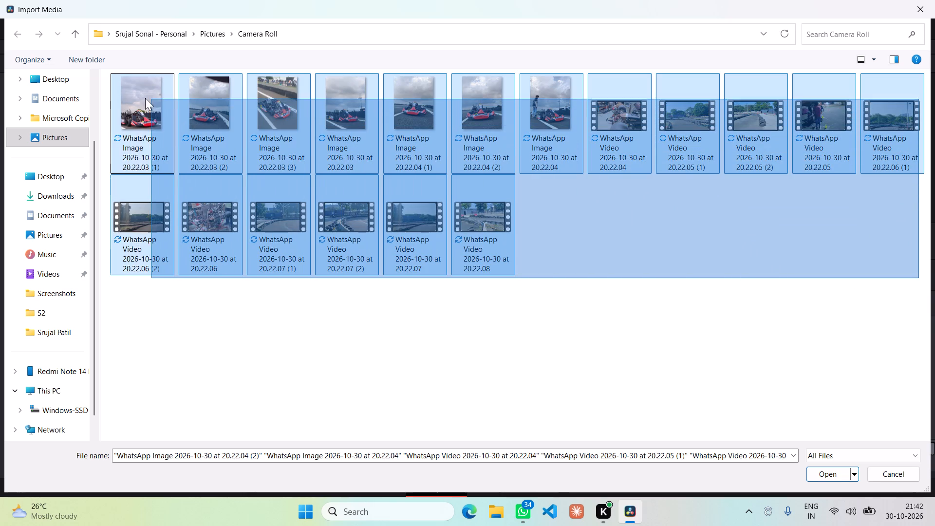
left_click_drag(145, 98, 129, 95)
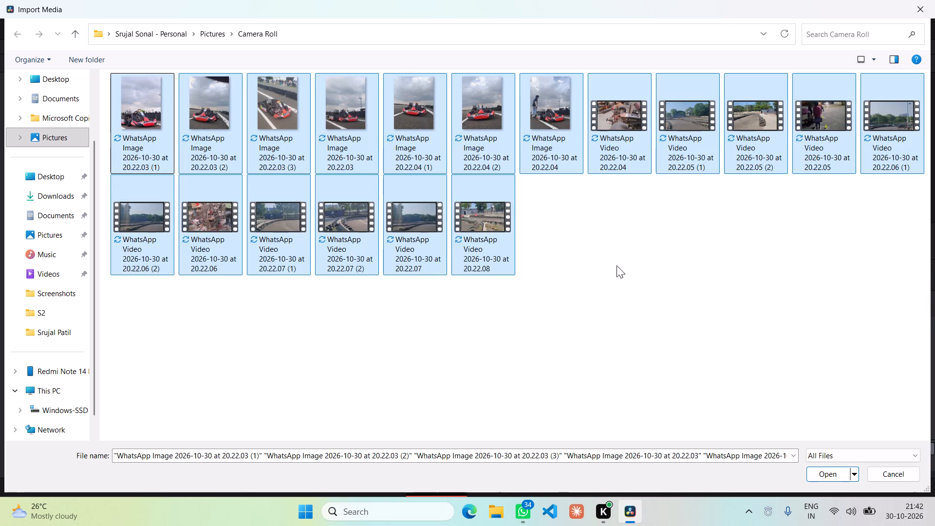
left_click(812, 471)
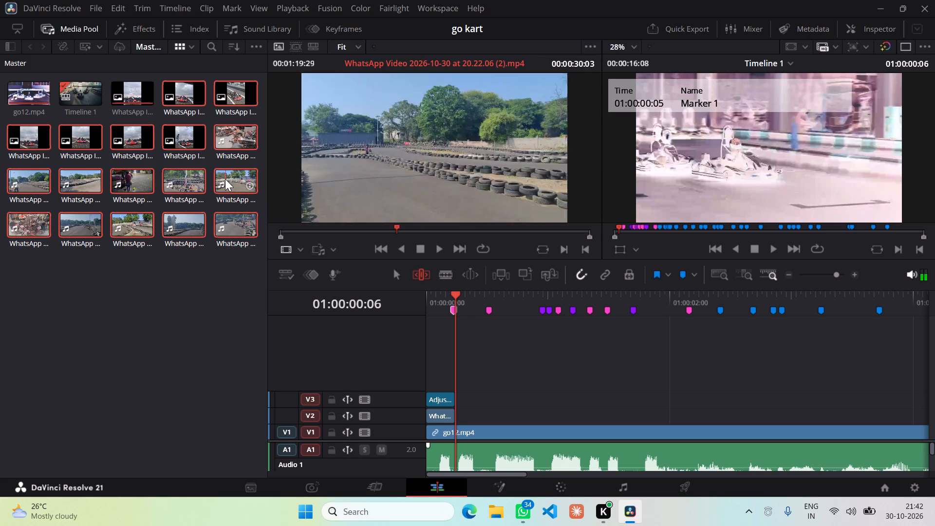
Import the media files asd, asdf and asdfgh from the Desktop folder into the Master bin.
right_click(128, 296)
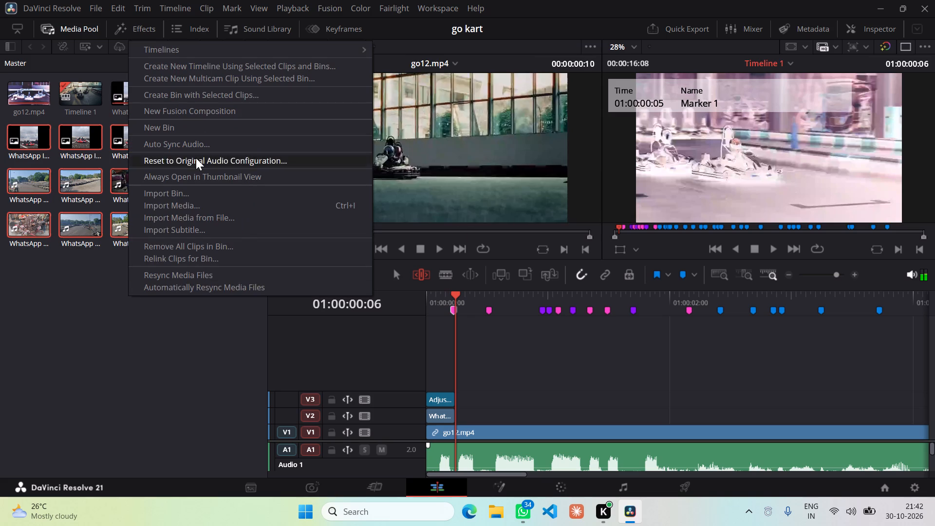
left_click(185, 205)
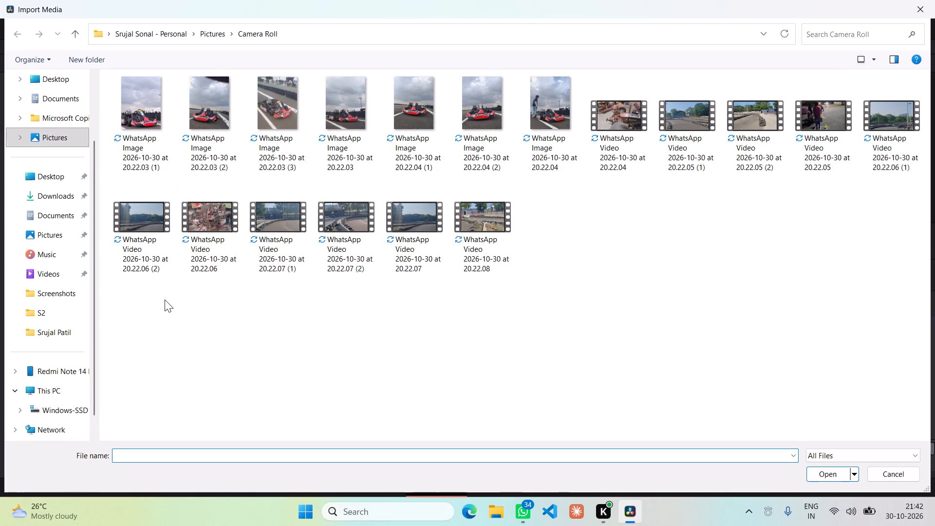
left_click(165, 300)
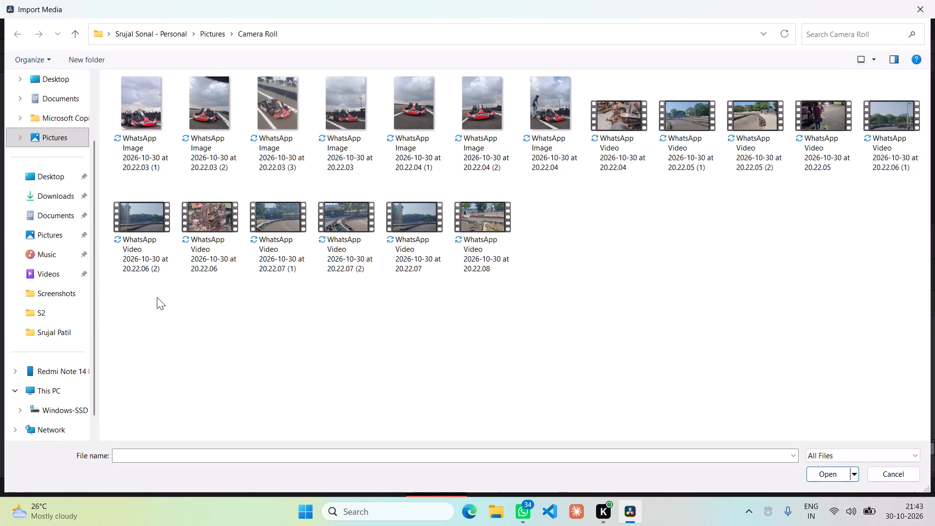
left_click(49, 177)
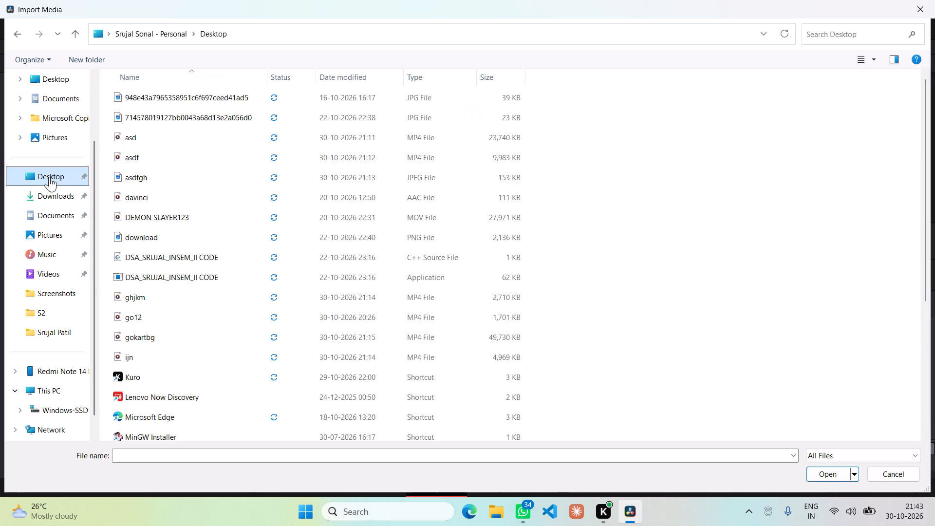
scroll(223, 203, "down", 8)
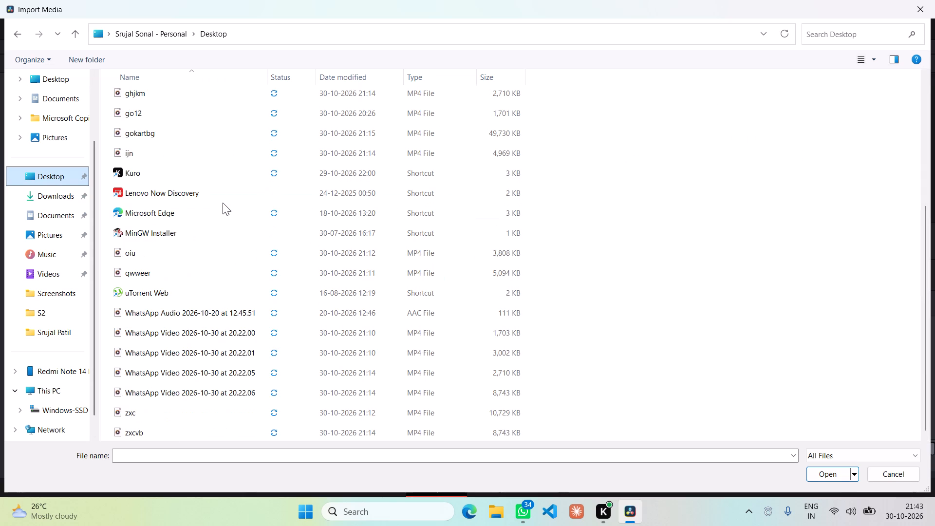
scroll(223, 205, "up", 3)
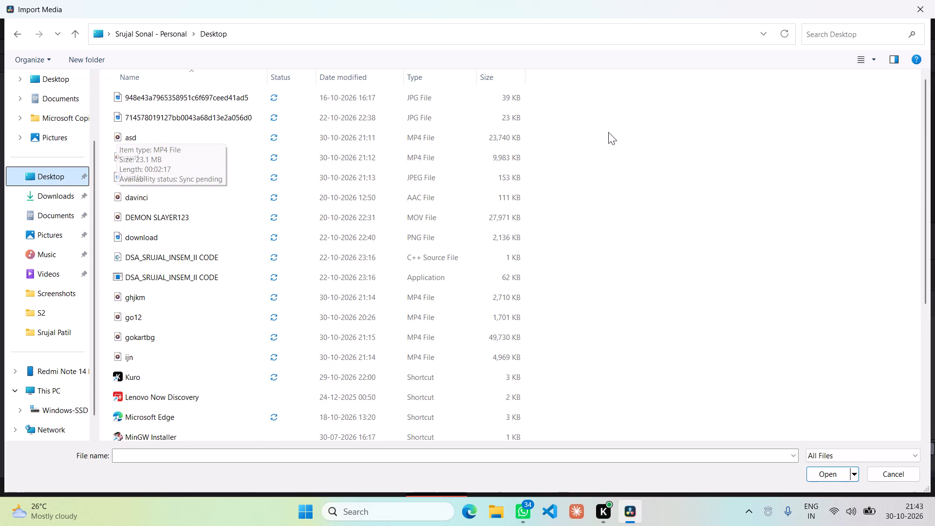
left_click_drag(583, 123, 461, 199)
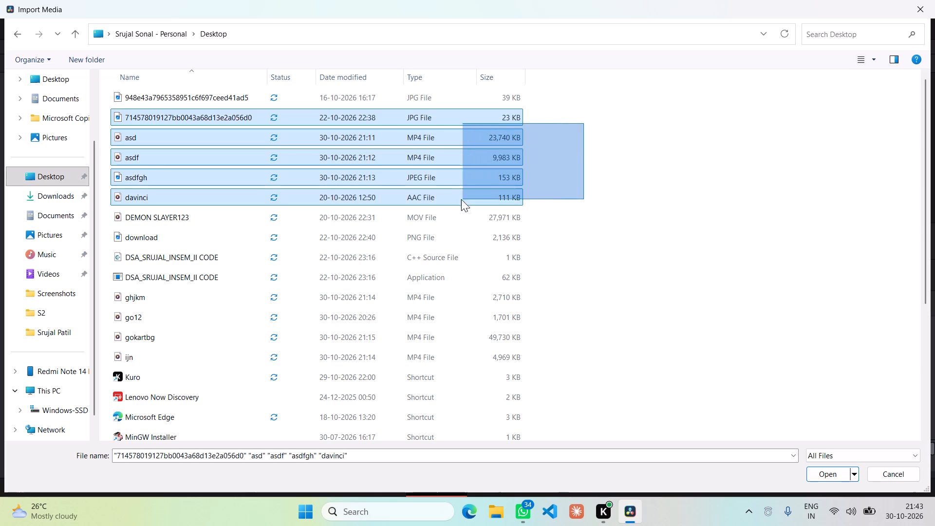
left_click_drag(461, 199, 227, 206)
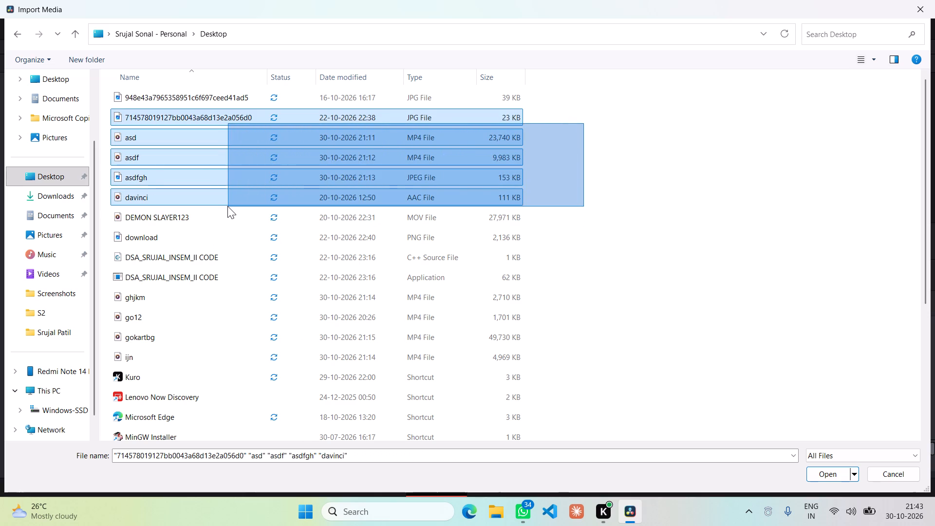
left_click_drag(227, 206, 561, 155)
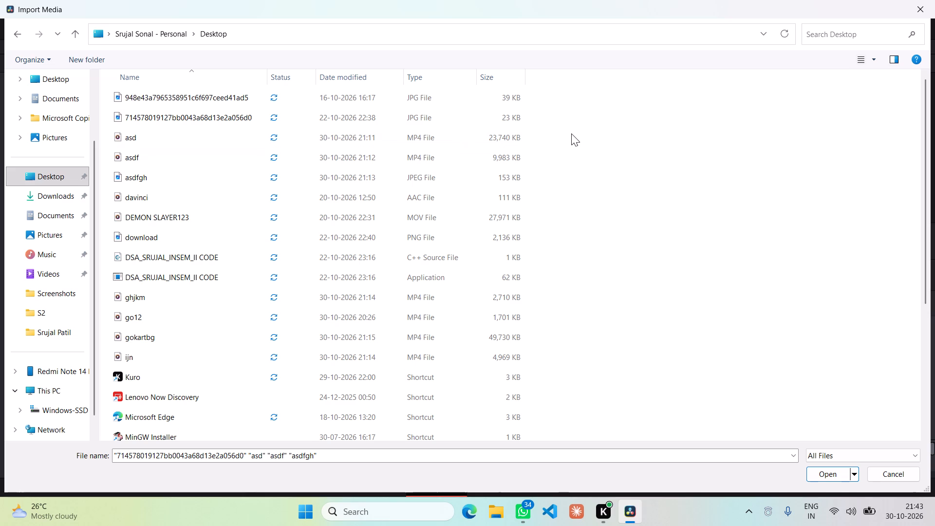
left_click_drag(572, 129, 370, 168)
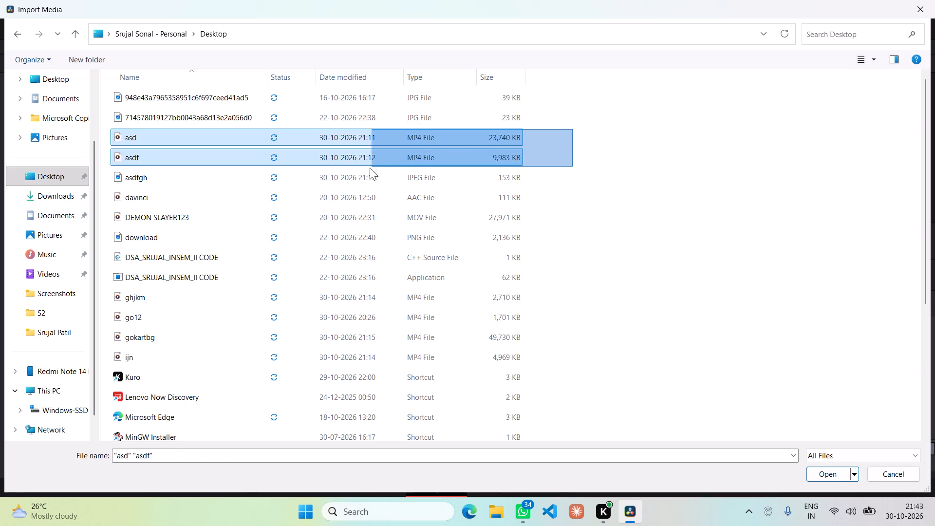
left_click_drag(370, 168, 287, 186)
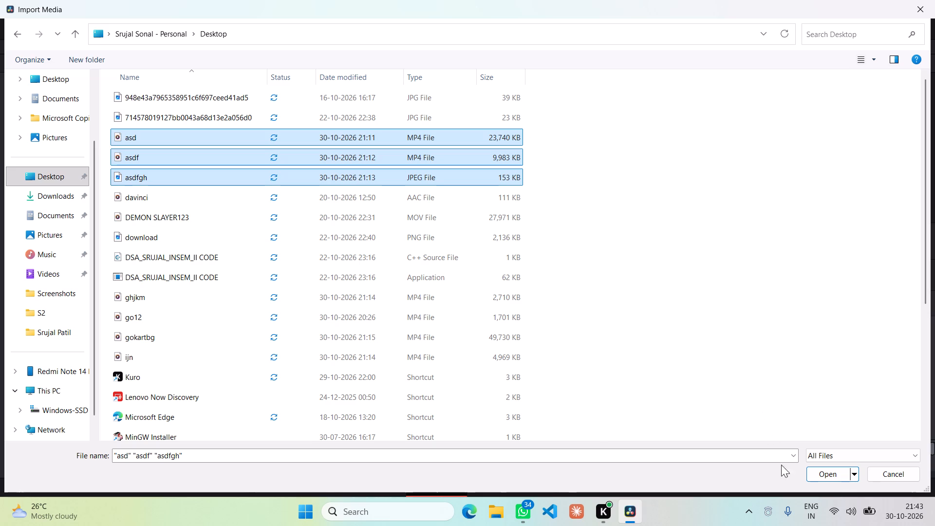
left_click(825, 473)
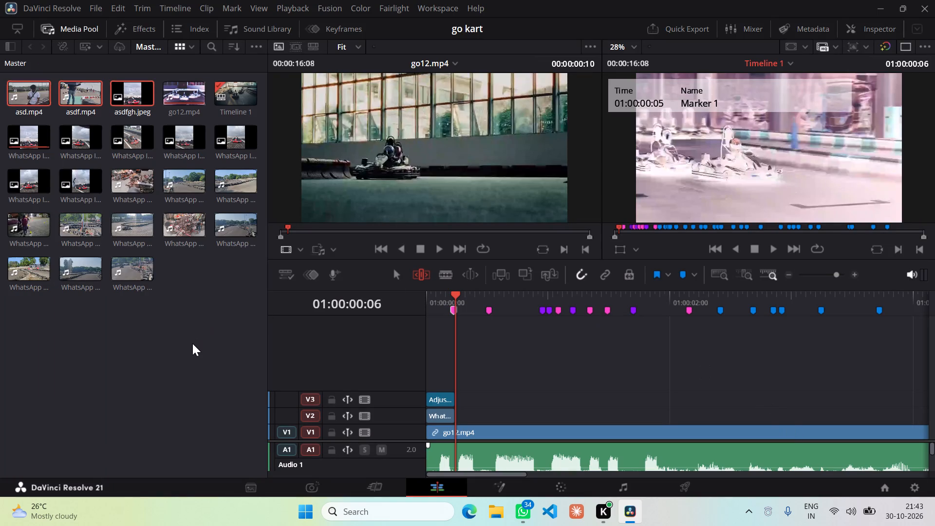
Import ghjkm, go12, gokartbg and ijn from the Desktop folder into the Master bin.
right_click(186, 339)
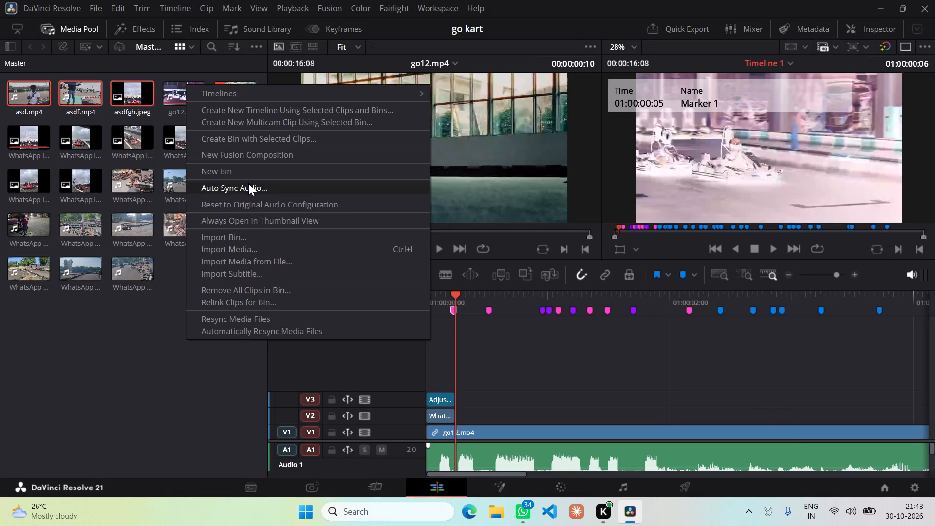
left_click(245, 244)
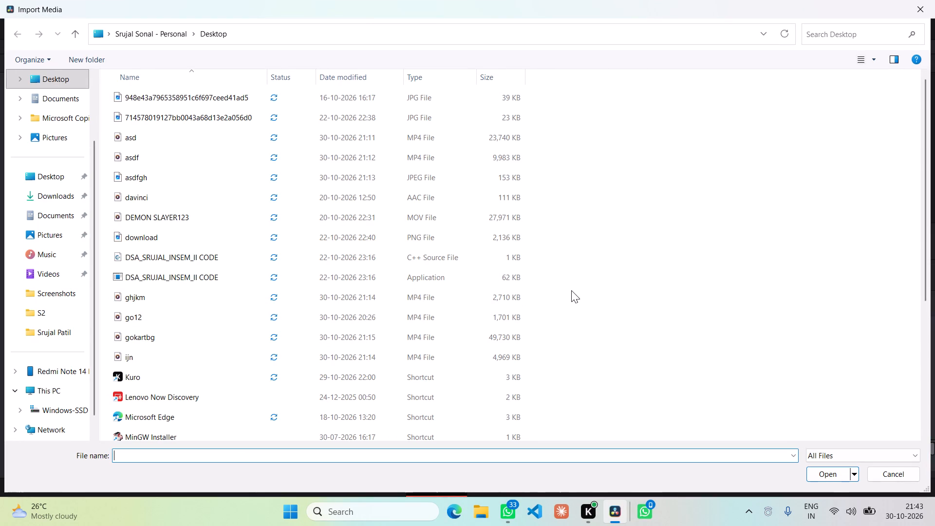
left_click_drag(571, 290, 407, 356)
right_click(561, 322)
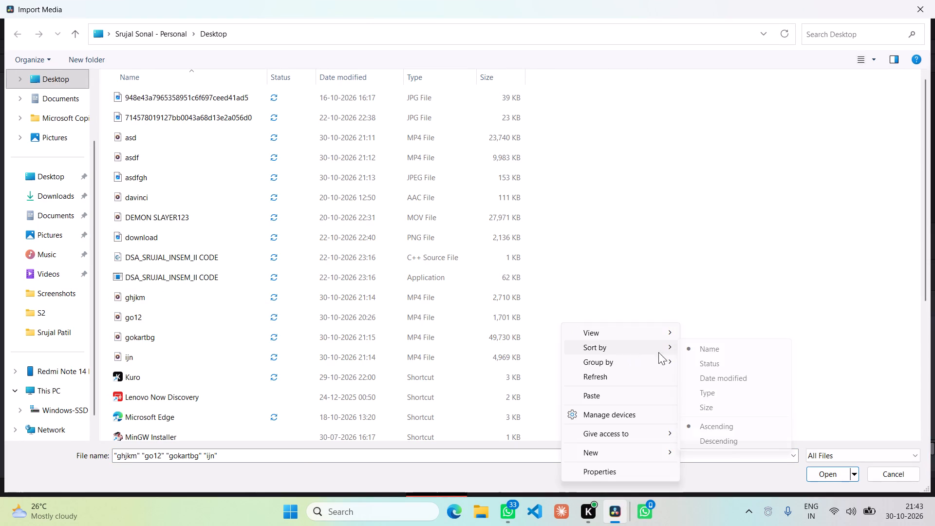
left_click(895, 346)
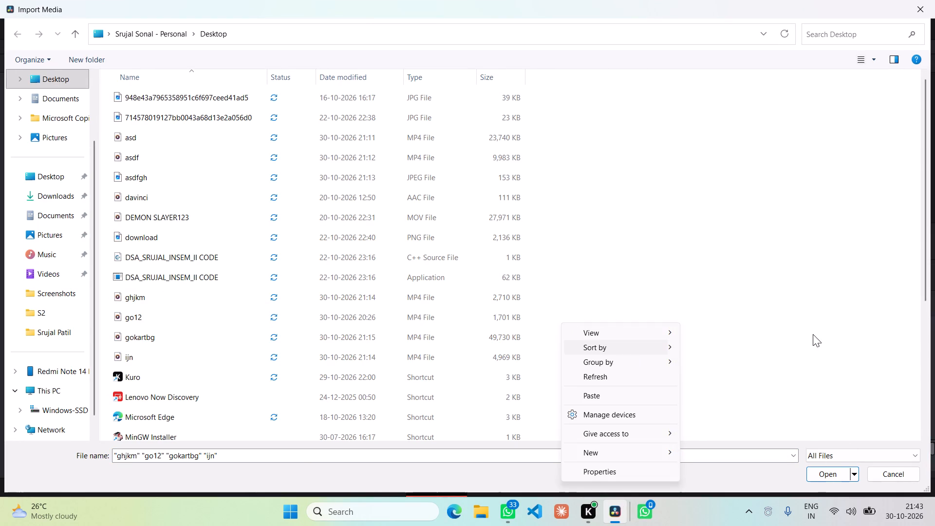
right_click_drag(567, 284, 488, 321)
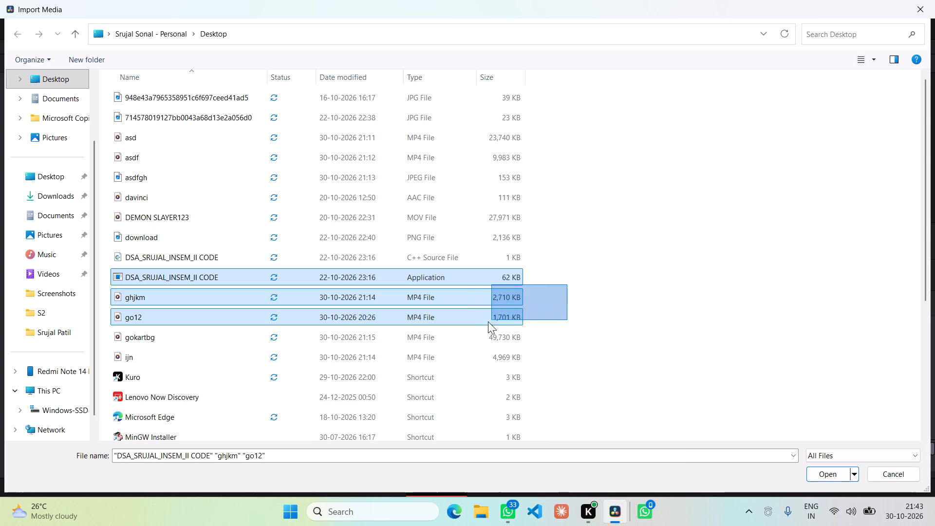
right_click_drag(488, 321, 490, 321)
right_click(611, 296)
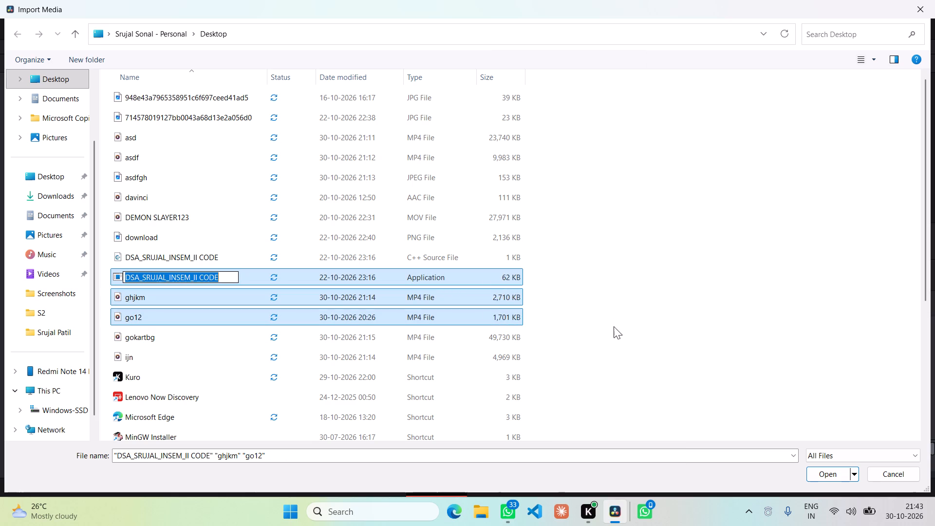
left_click(625, 349)
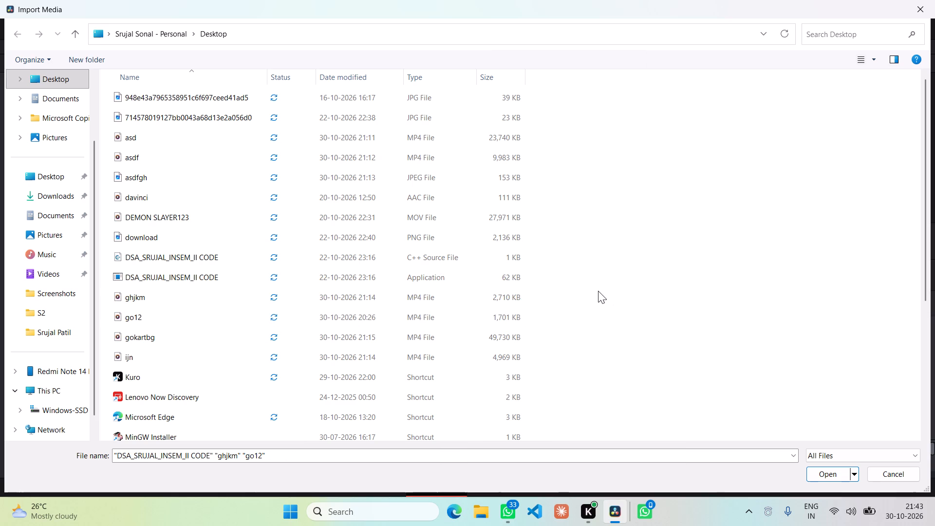
left_click_drag(598, 291, 450, 359)
left_click(818, 478)
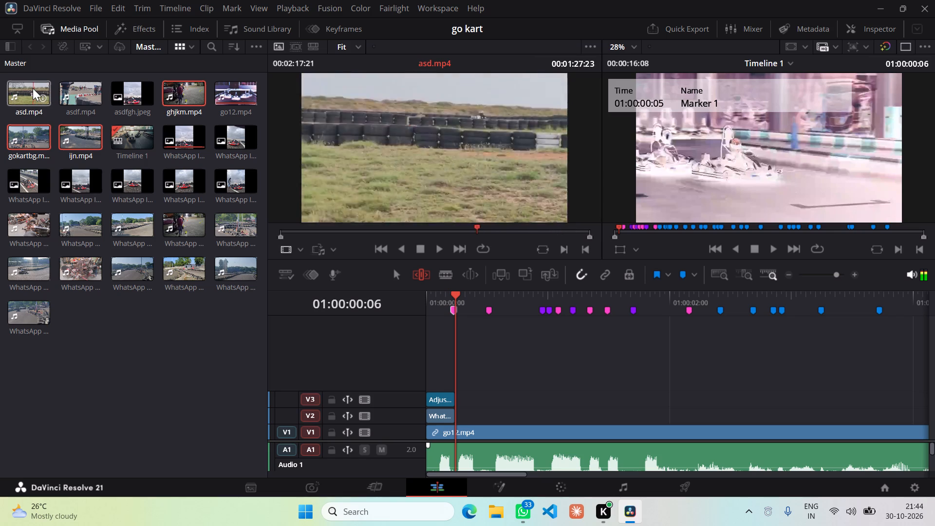
Place asd.mp4 on a new Video 4 track, starting at 01:00:00:06 where the first photo ends.
left_click_drag(30, 88, 481, 354)
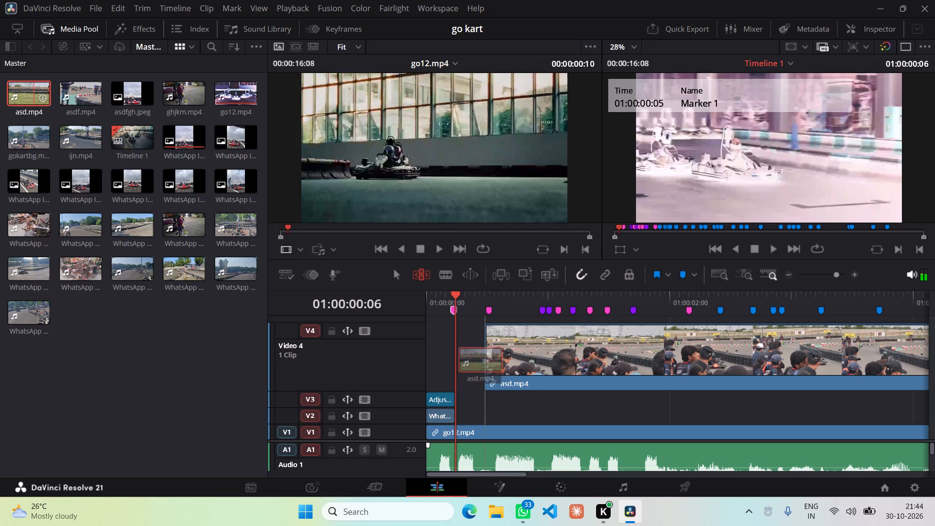
left_click_drag(481, 354, 457, 348)
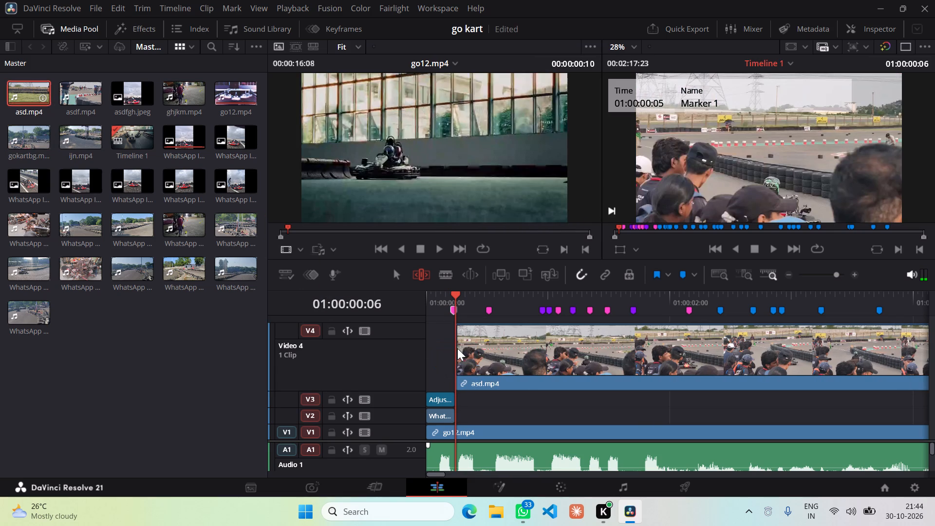
Delete the audio part of asd.mp4 from the Audio 2 track, keeping its video.
scroll(497, 365, "down", 3)
scroll(358, 457, "down", 2)
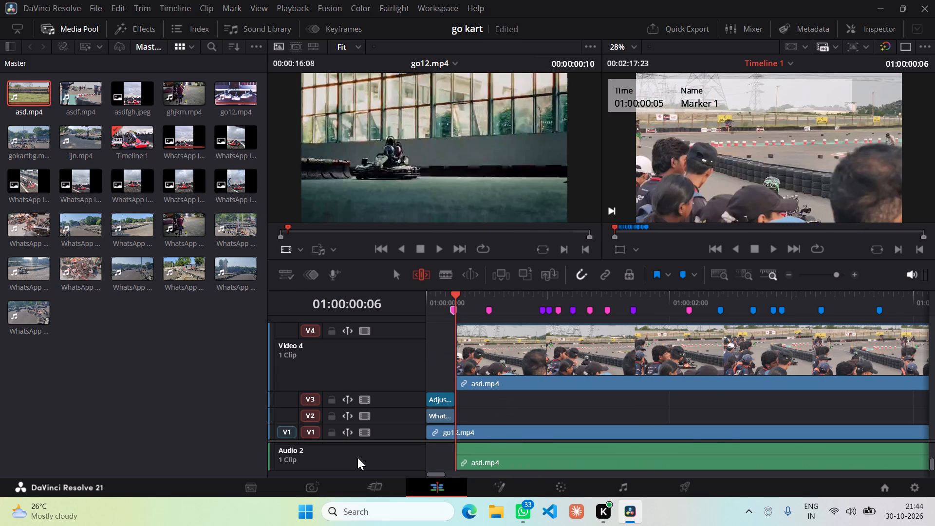
left_click(493, 466)
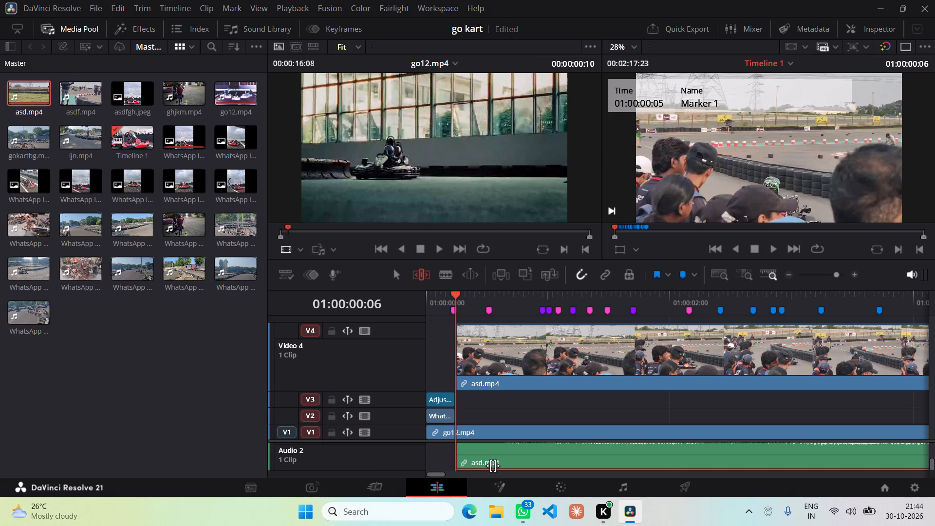
key("BackSpace")
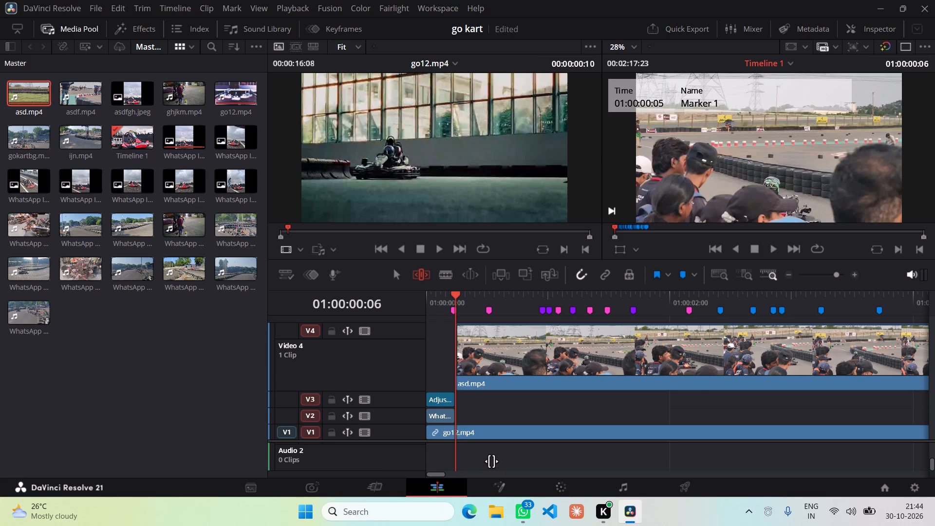
Scrub through asd.mp4 on the Video 4 track from its start to its end to examine the kart footage.
scroll(491, 461, "down", 4)
scroll(491, 461, "up", 3)
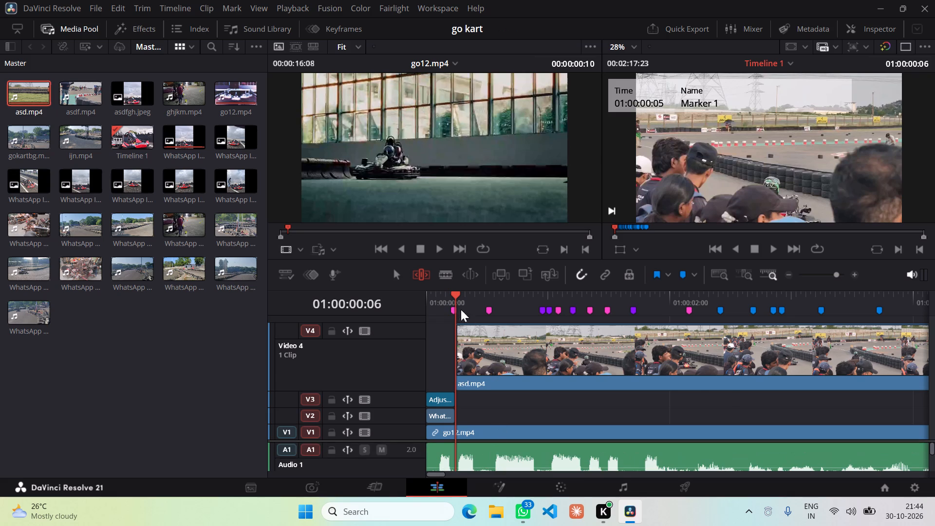
left_click_drag(457, 293, 581, 290)
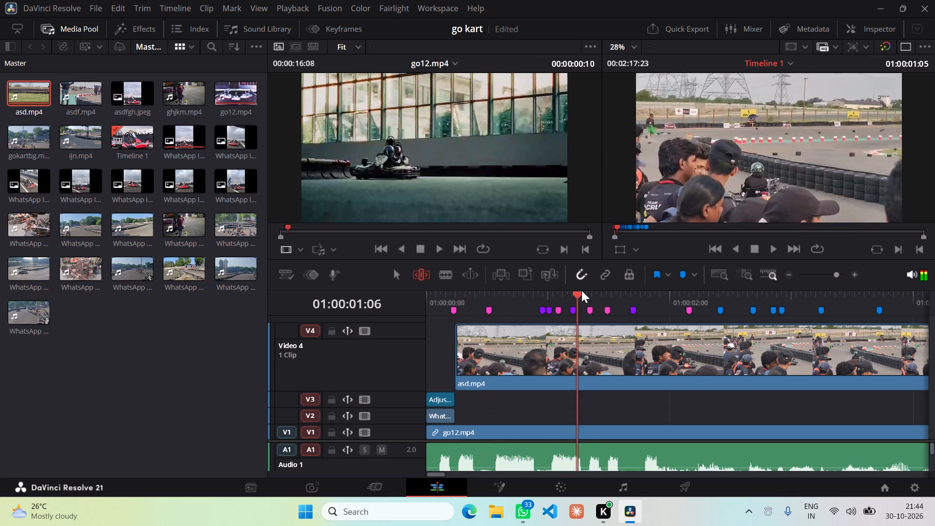
left_click_drag(581, 290, 934, 267)
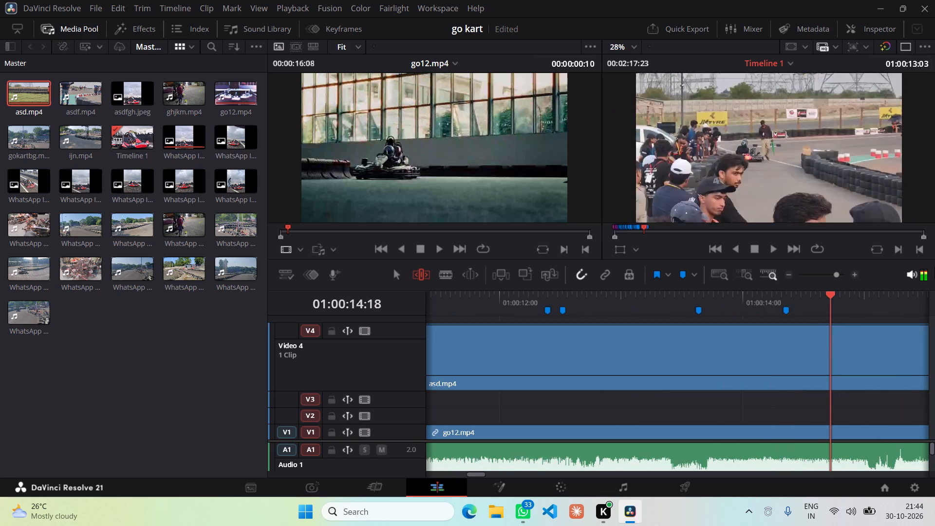
left_click_drag(934, 267, 934, 294)
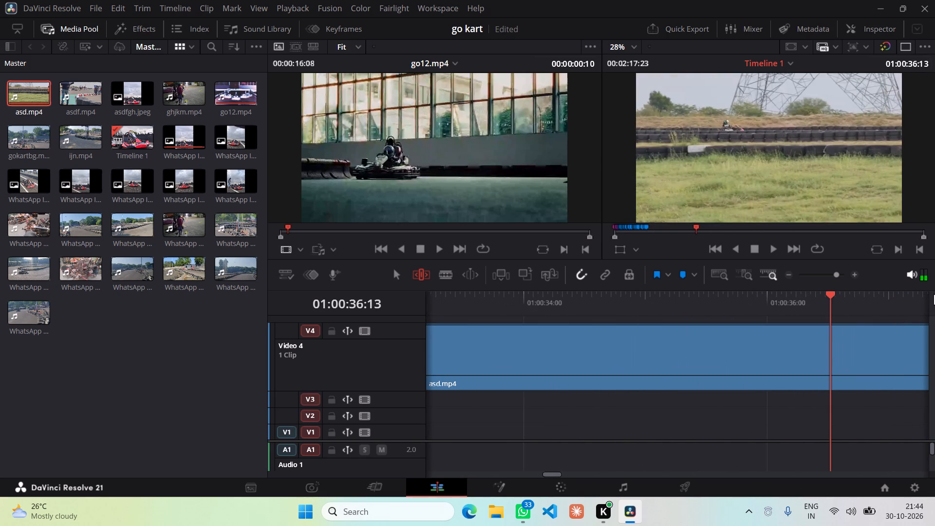
left_click_drag(934, 294, 934, 283)
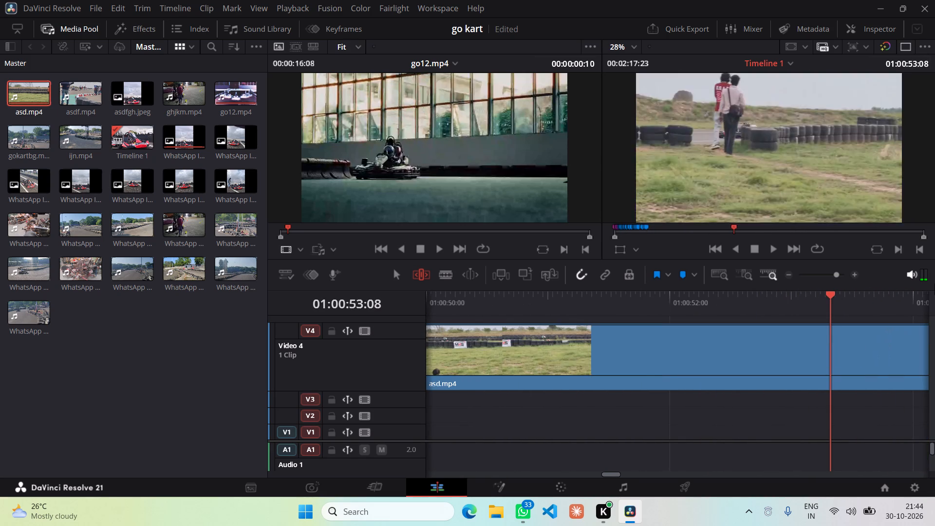
left_click_drag(934, 283, 934, 273)
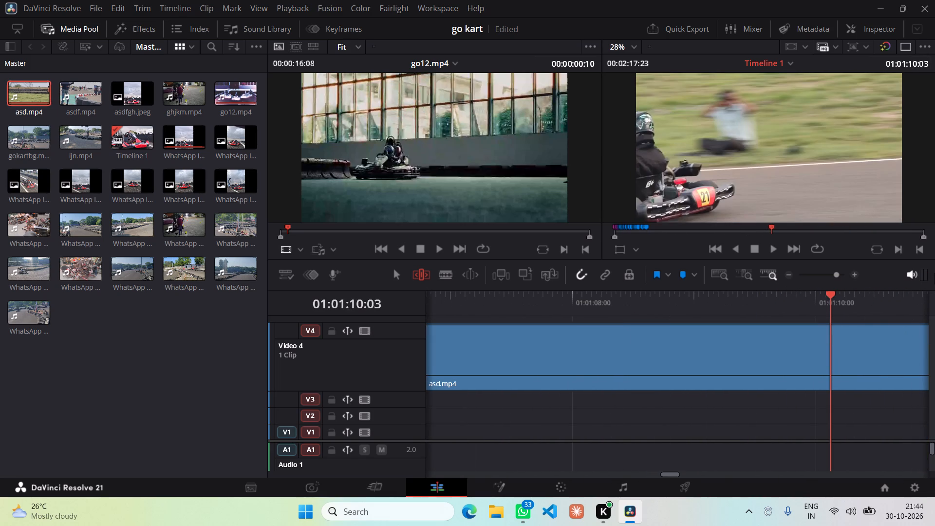
left_click_drag(934, 273, 932, 271)
left_click_drag(829, 295, 801, 300)
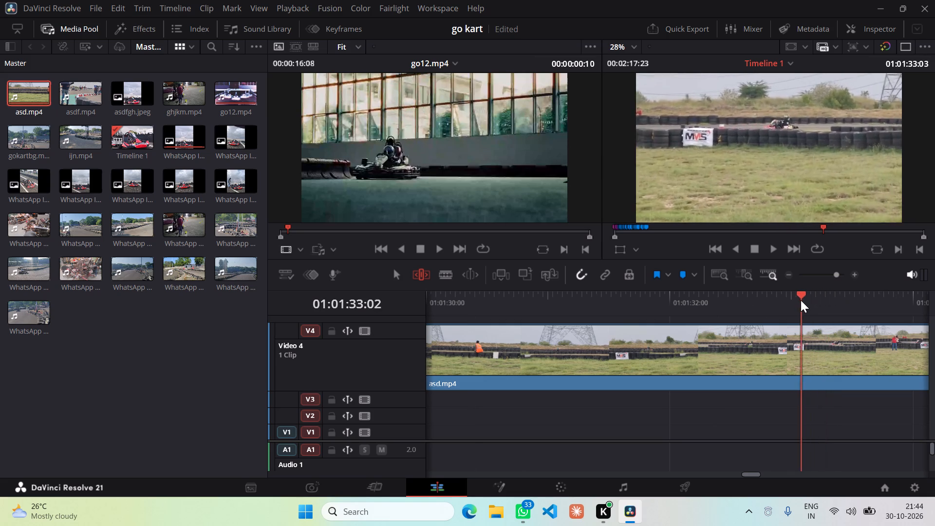
left_click_drag(801, 300, 550, 332)
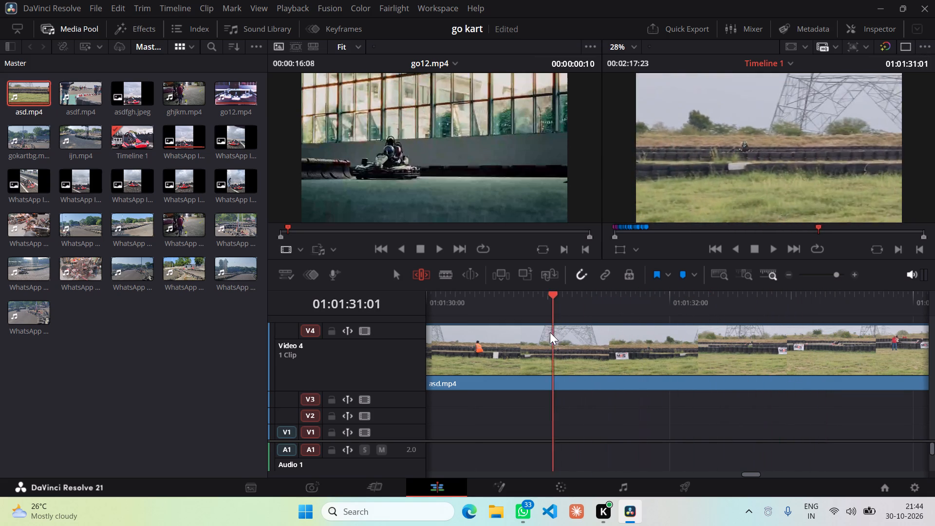
left_click_drag(550, 332, 615, 330)
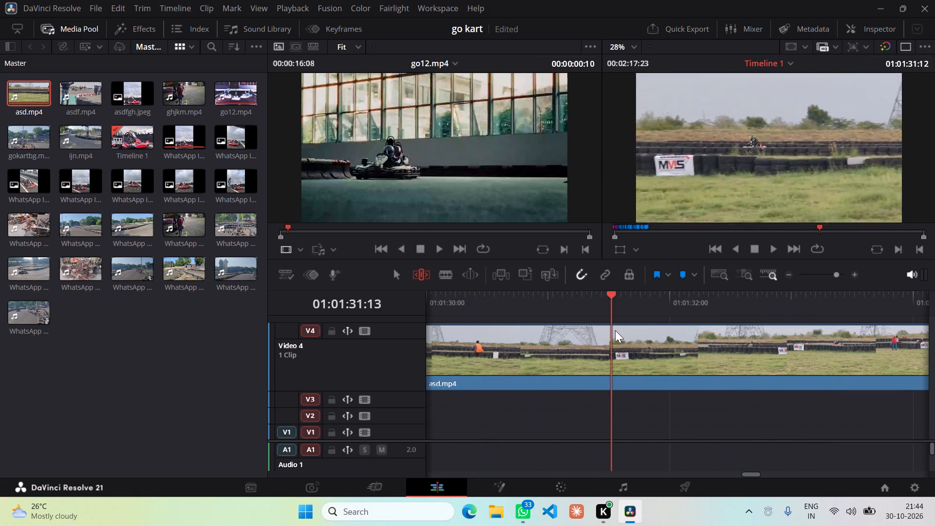
left_click_drag(615, 330, 930, 327)
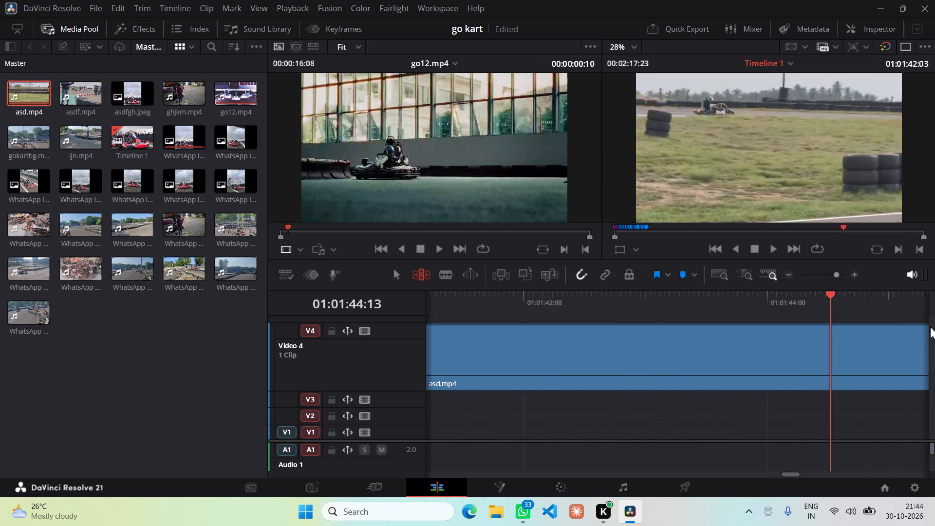
left_click_drag(930, 327, 833, 346)
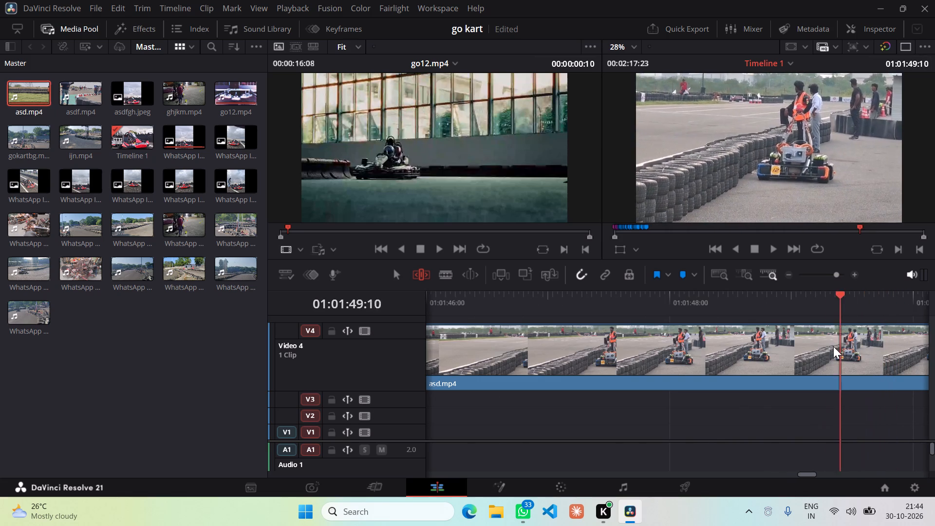
left_click_drag(833, 346, 703, 366)
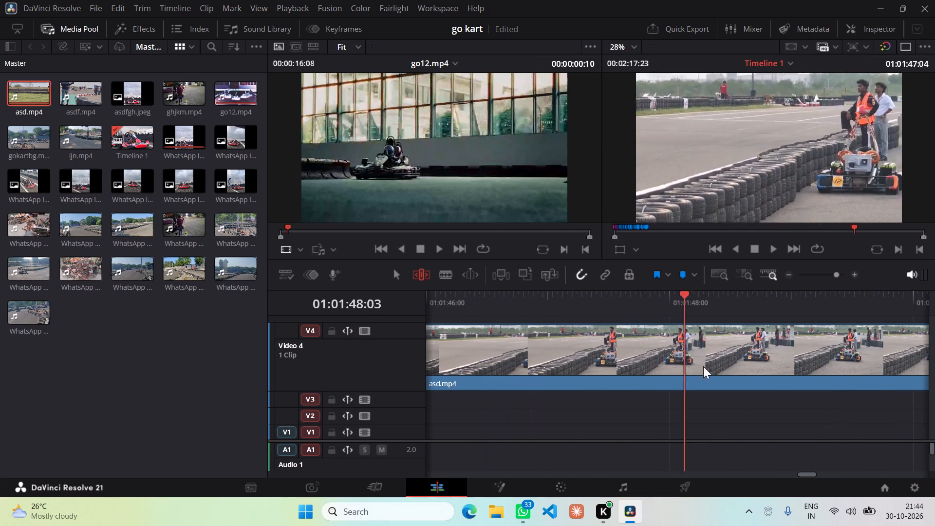
left_click_drag(703, 366, 915, 342)
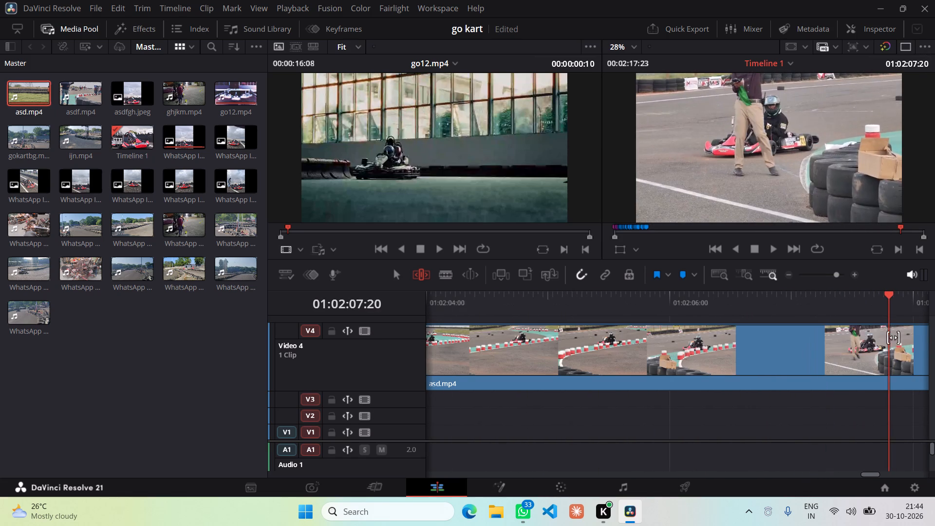
left_click_drag(887, 298, 775, 317)
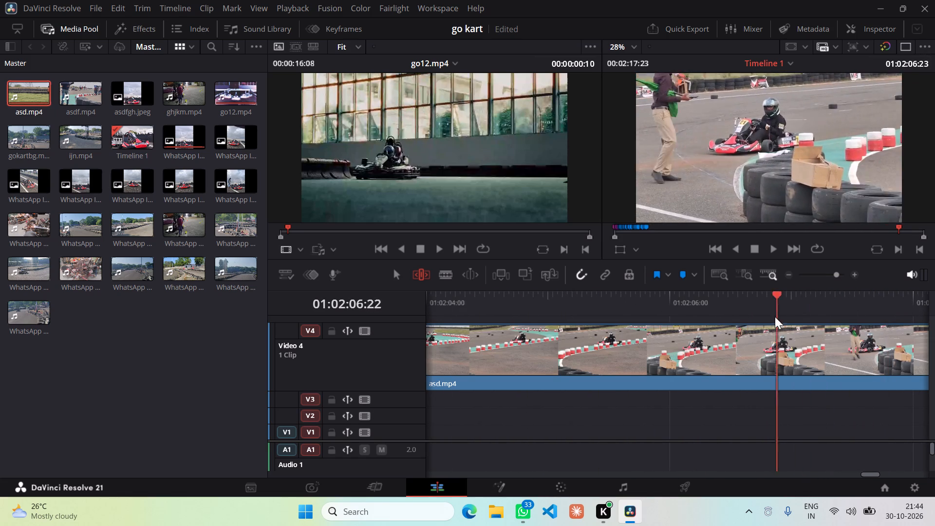
left_click_drag(775, 317, 491, 328)
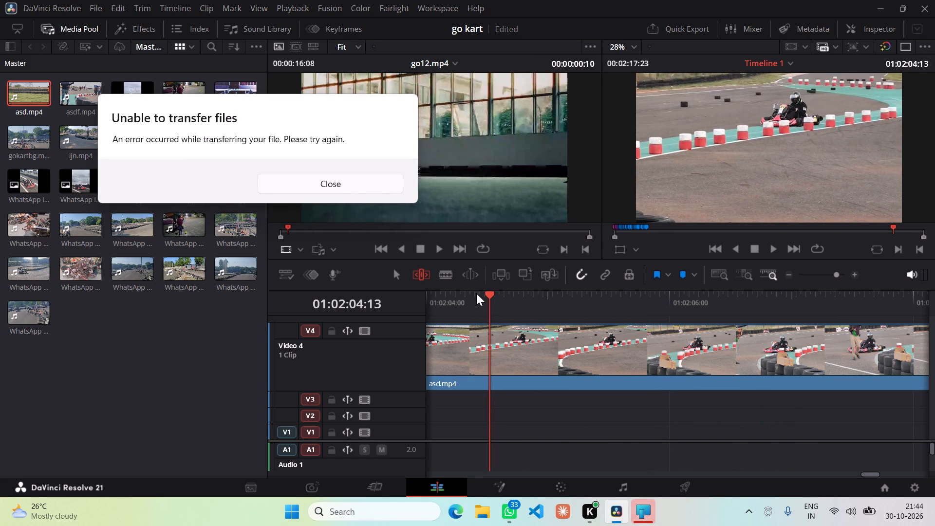
left_click(329, 183)
left_click_drag(489, 294, 512, 296)
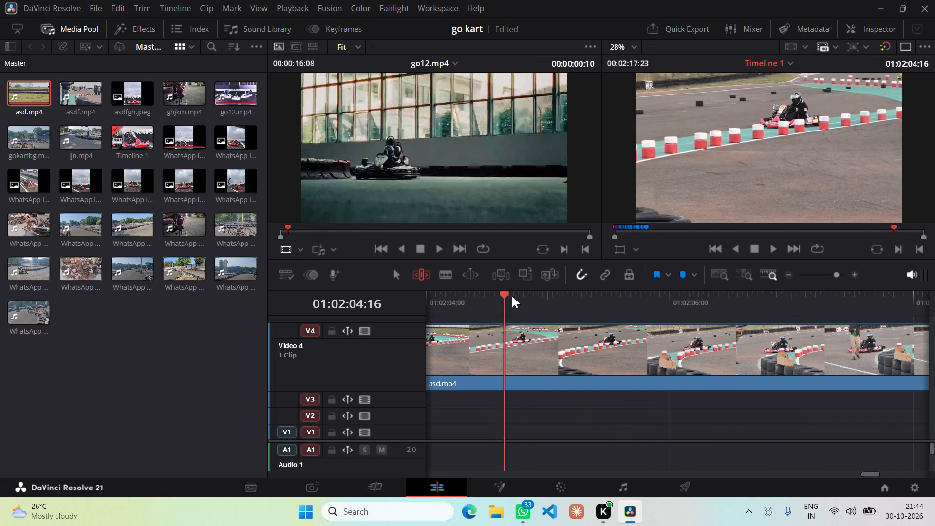
left_click_drag(512, 296, 826, 266)
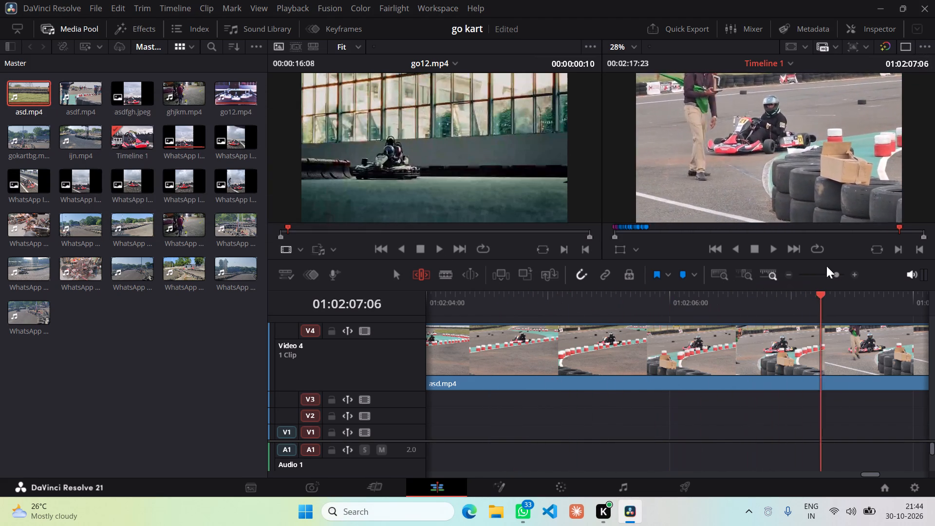
left_click_drag(826, 266, 459, 296)
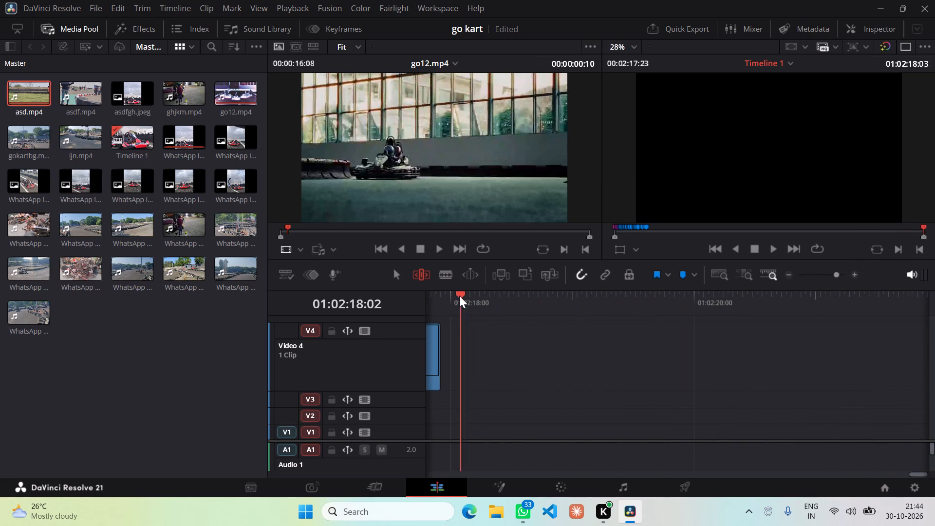
Scrub backwards from the end of asd.mp4 to look for a usable close-up kart pass.
left_click_drag(459, 296, 435, 296)
left_click(309, 198)
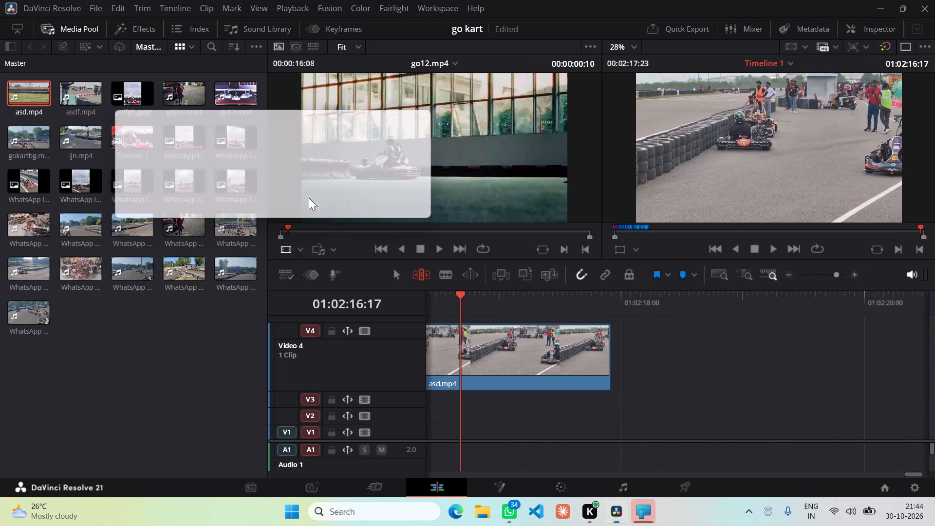
left_click_drag(460, 295, 452, 295)
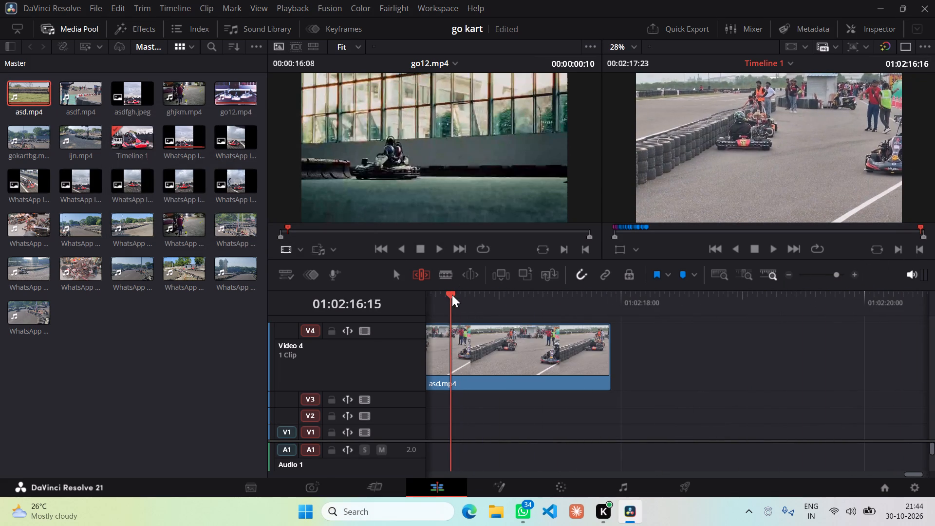
left_click_drag(452, 295, 486, 299)
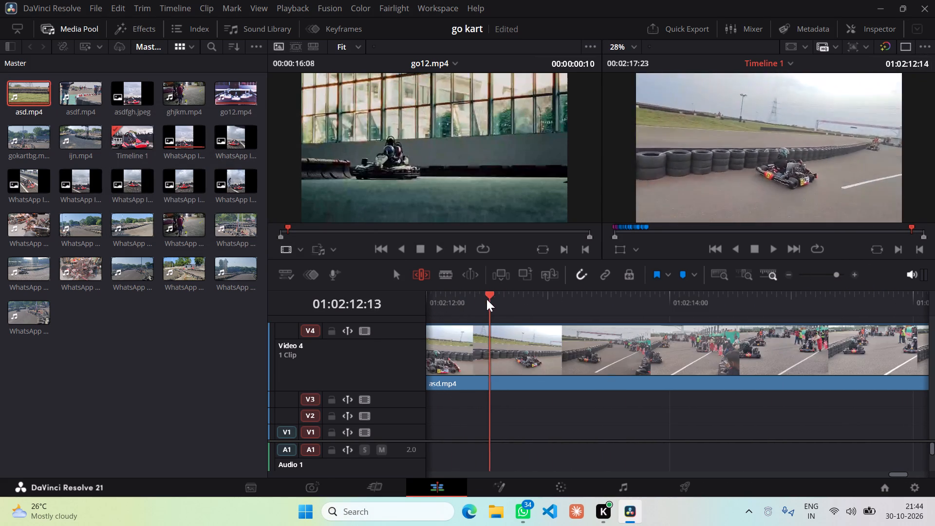
left_click_drag(486, 299, 457, 306)
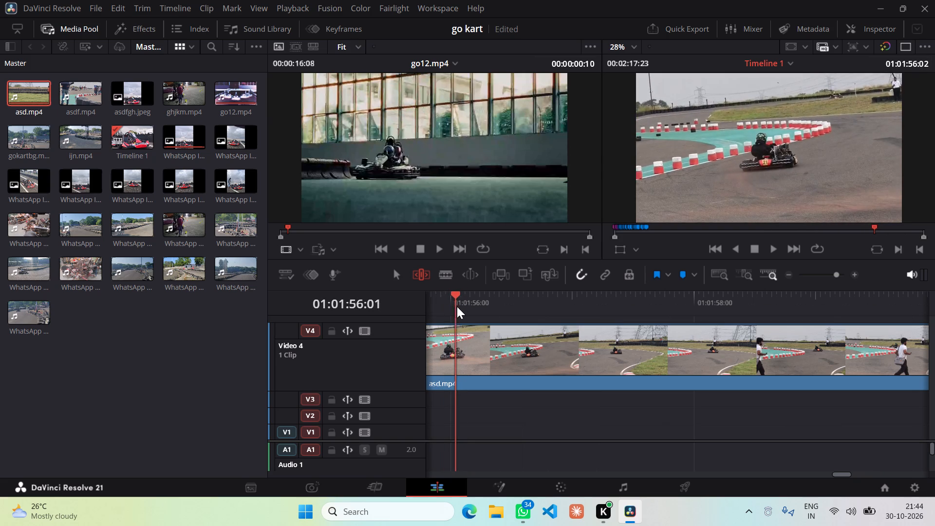
left_click_drag(457, 306, 434, 309)
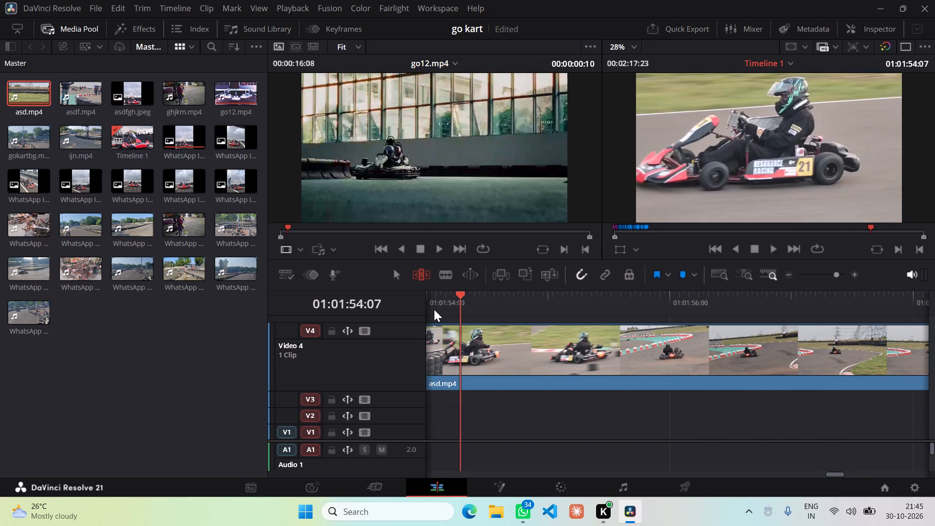
left_click_drag(434, 309, 461, 306)
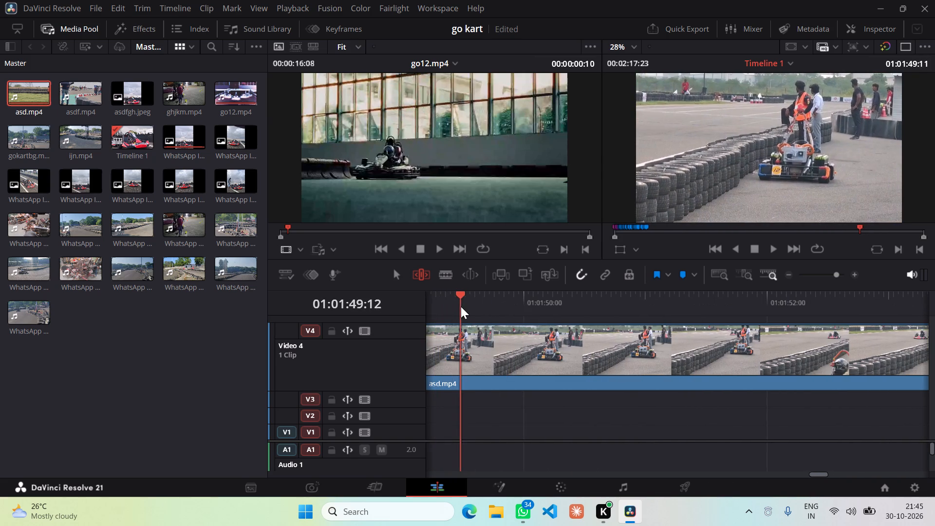
Split asd.mp4 on Video 4 at 01:01:52:10 and delete the part before the cut, leaving a gap.
left_click_drag(461, 306, 701, 300)
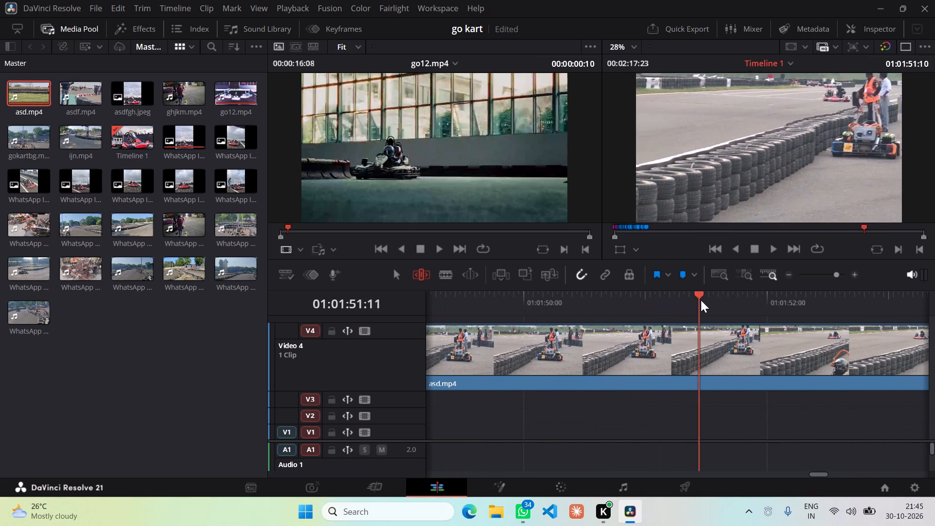
left_click_drag(701, 300, 817, 300)
left_click(786, 346)
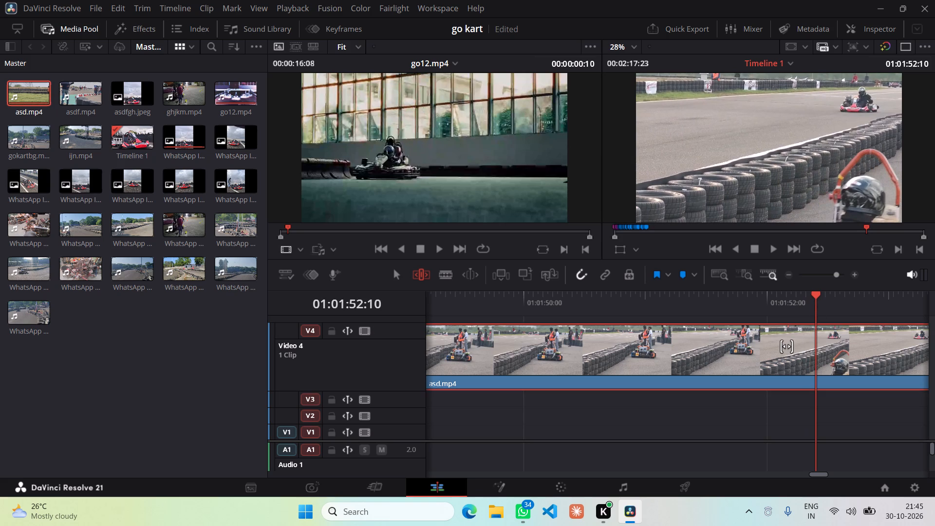
key("ctrl+b")
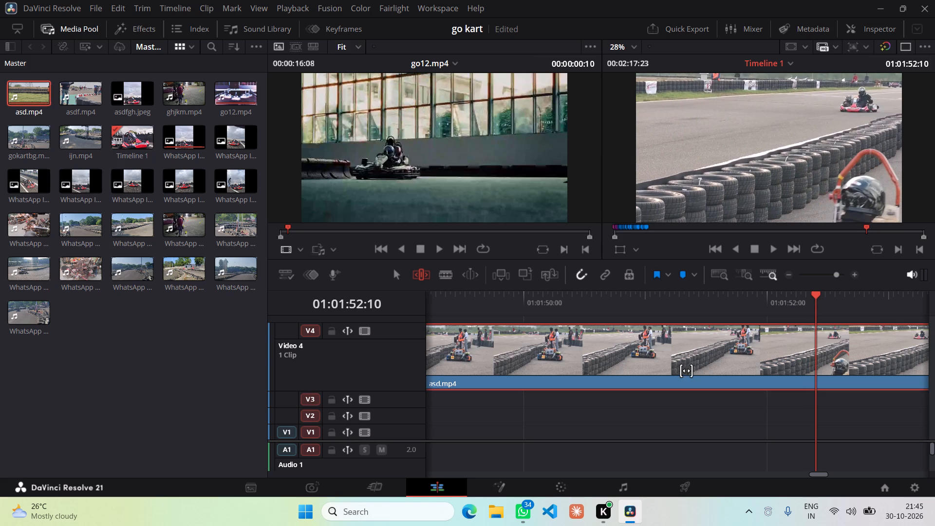
left_click(683, 372)
key("BackSpace")
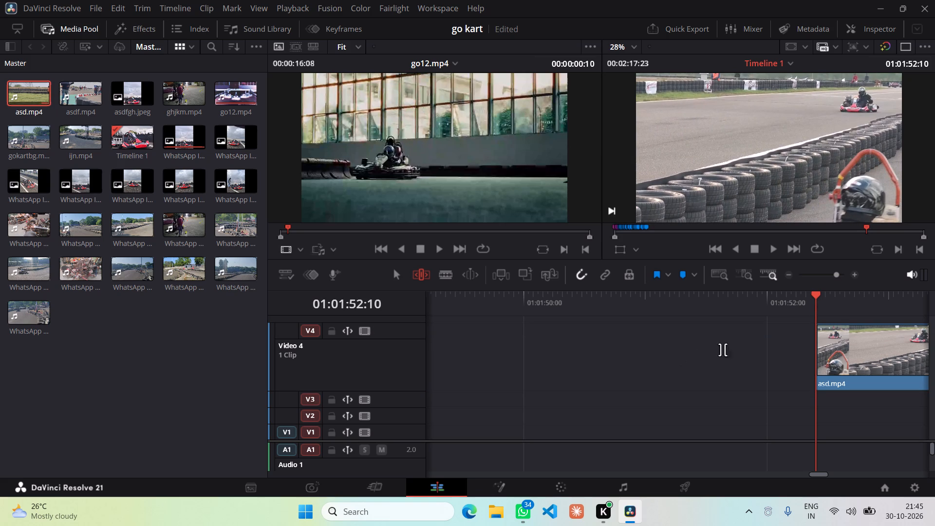
Split the remaining asd.mp4 clip at 01:01:54:04, where kart 21 passes close up, and delete the part before the cut.
left_click_drag(817, 296, 830, 294)
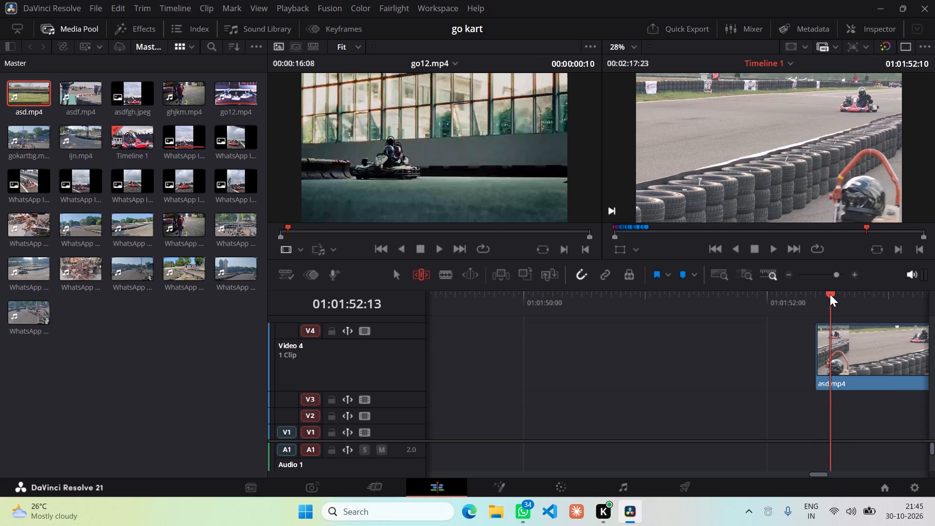
left_click_drag(830, 294, 920, 296)
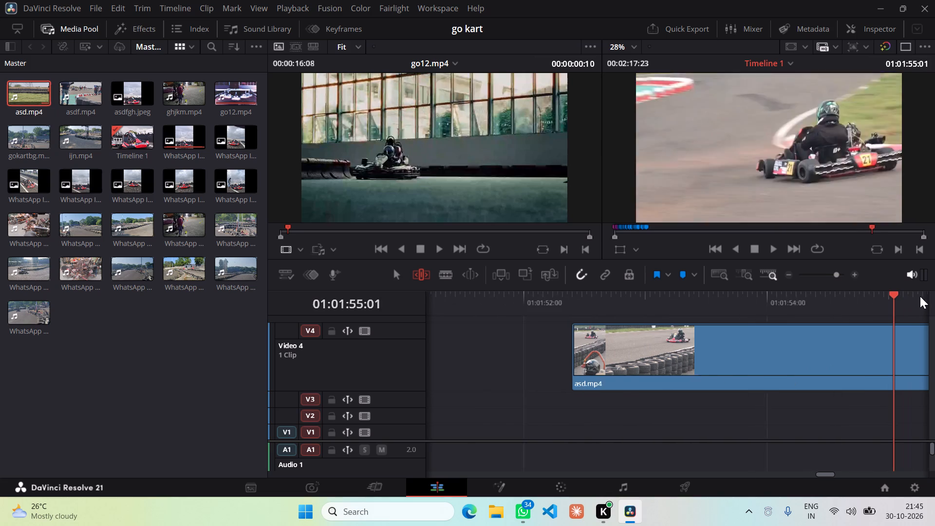
left_click_drag(920, 296, 738, 327)
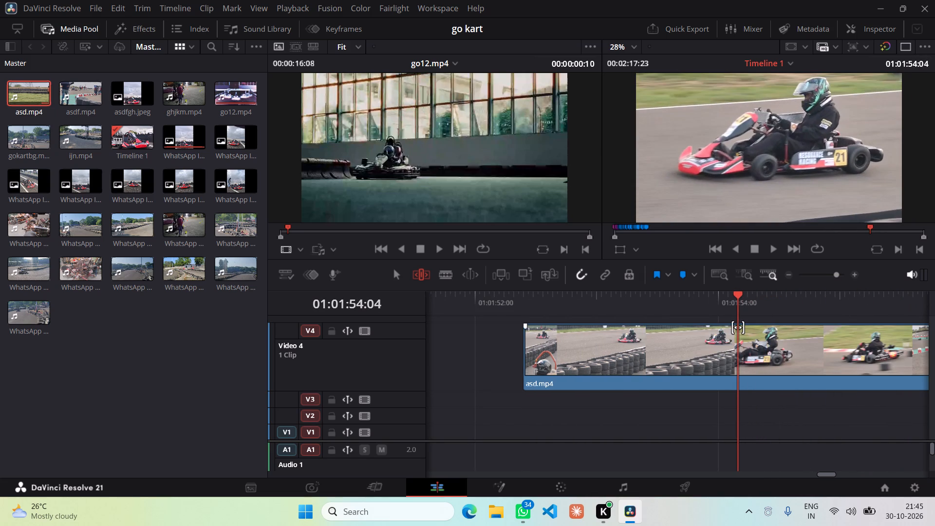
left_click(711, 347)
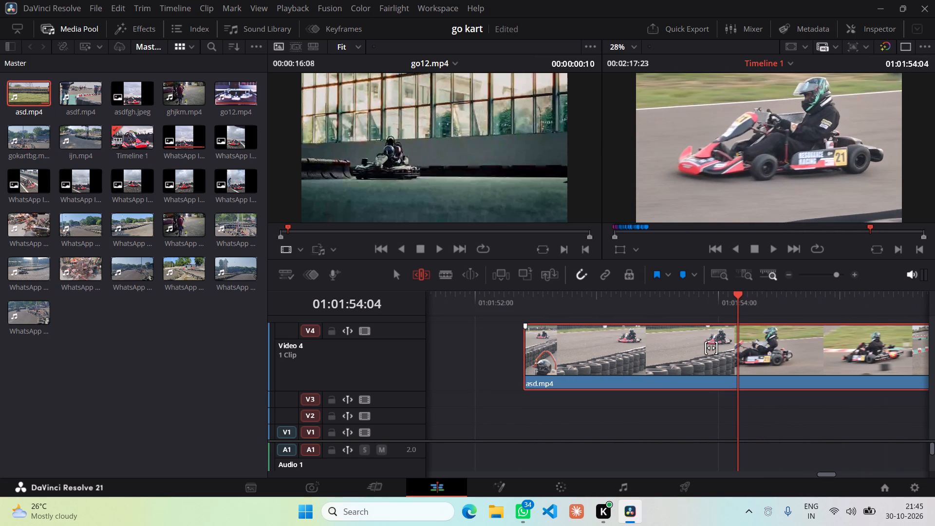
key("ctrl+b")
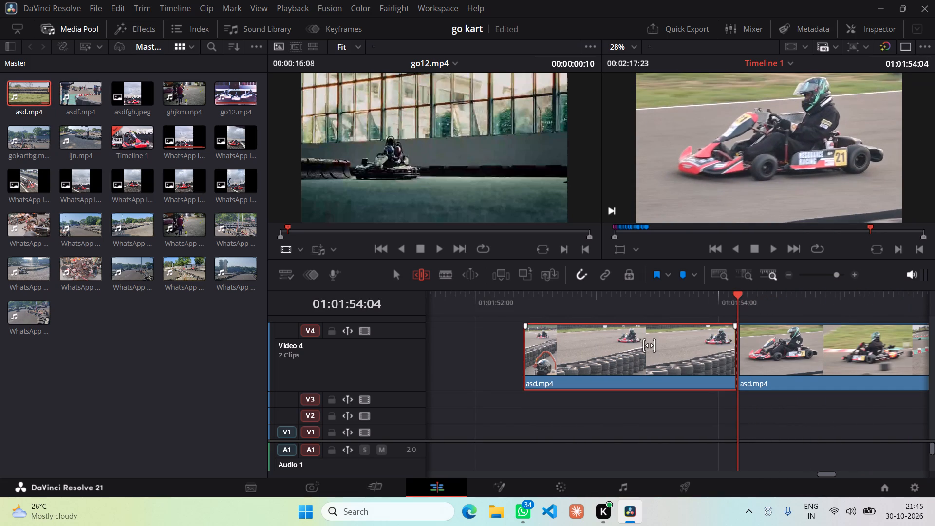
key("BackSpace")
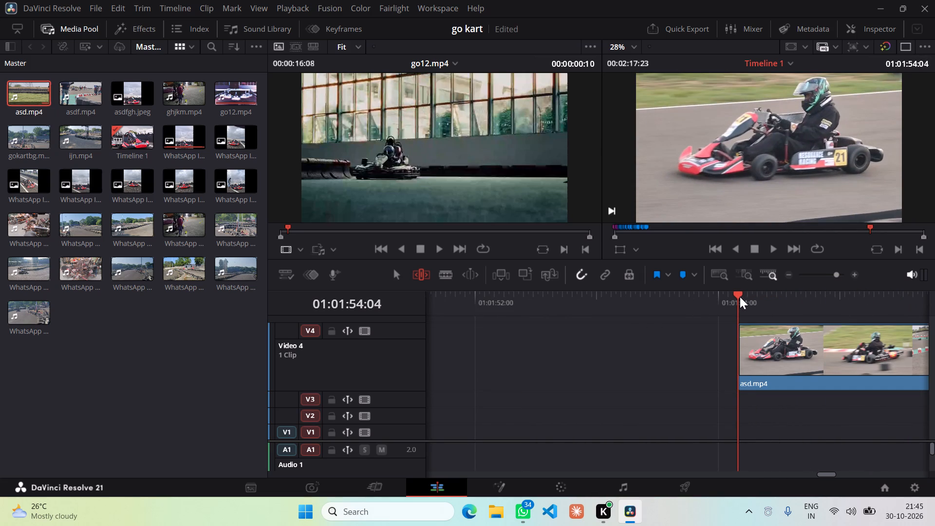
Split the asd.mp4 clip on Video 4 at 01:01:55:00 and delete the part after the cut.
left_click_drag(740, 297, 803, 297)
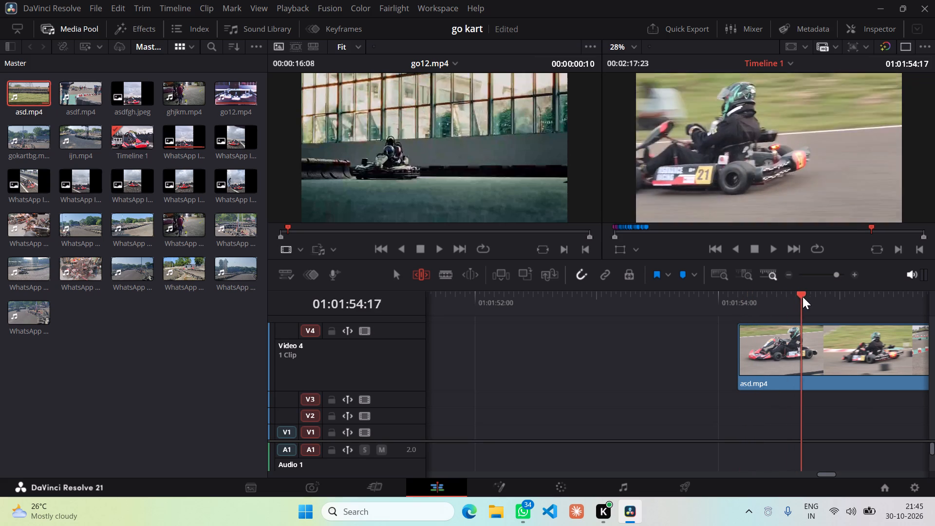
left_click_drag(803, 297, 839, 297)
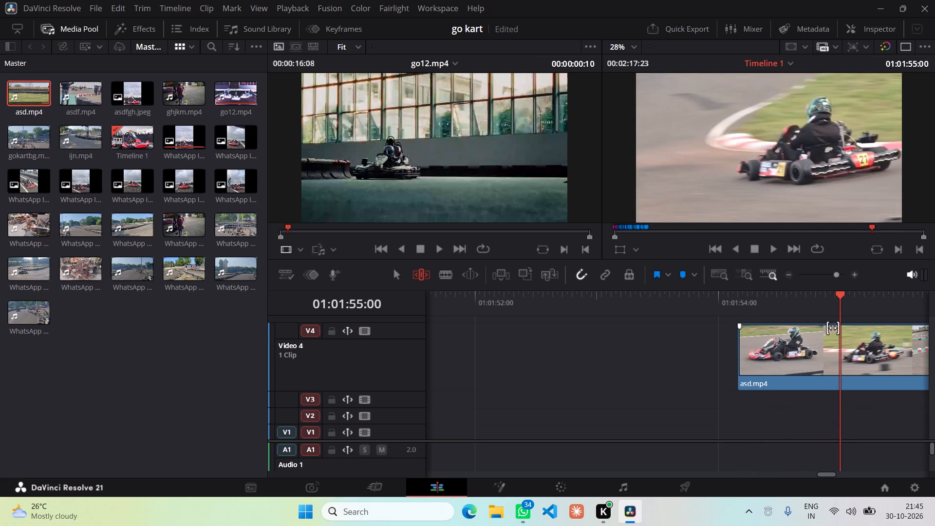
left_click(827, 346)
key("ctrl+b")
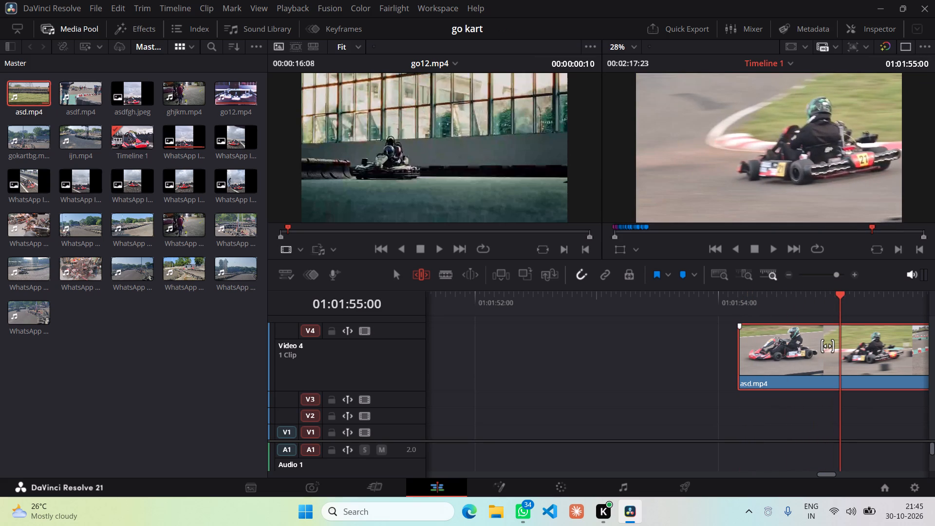
left_click(877, 353)
key("BackSpace")
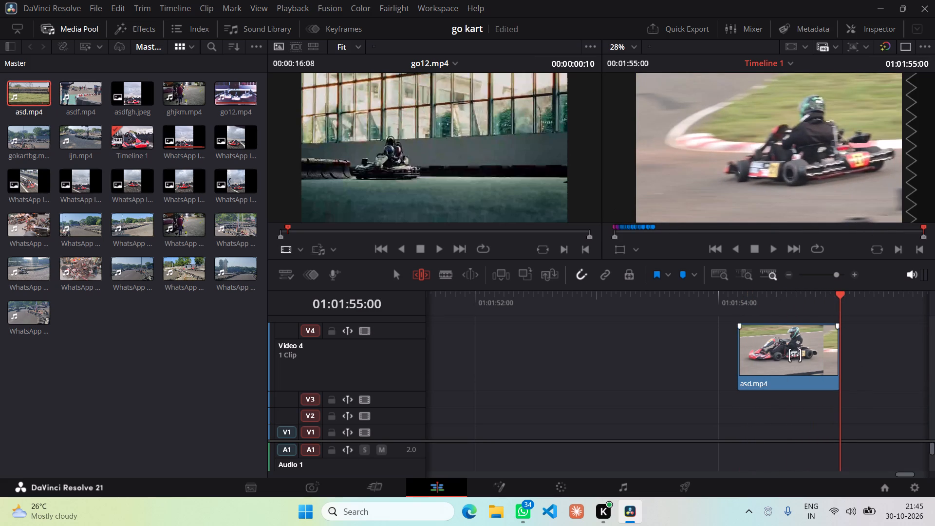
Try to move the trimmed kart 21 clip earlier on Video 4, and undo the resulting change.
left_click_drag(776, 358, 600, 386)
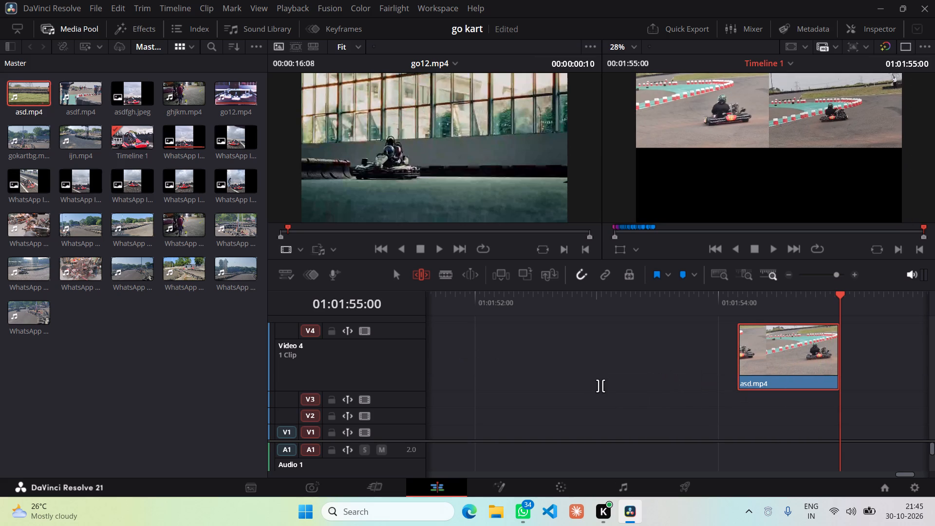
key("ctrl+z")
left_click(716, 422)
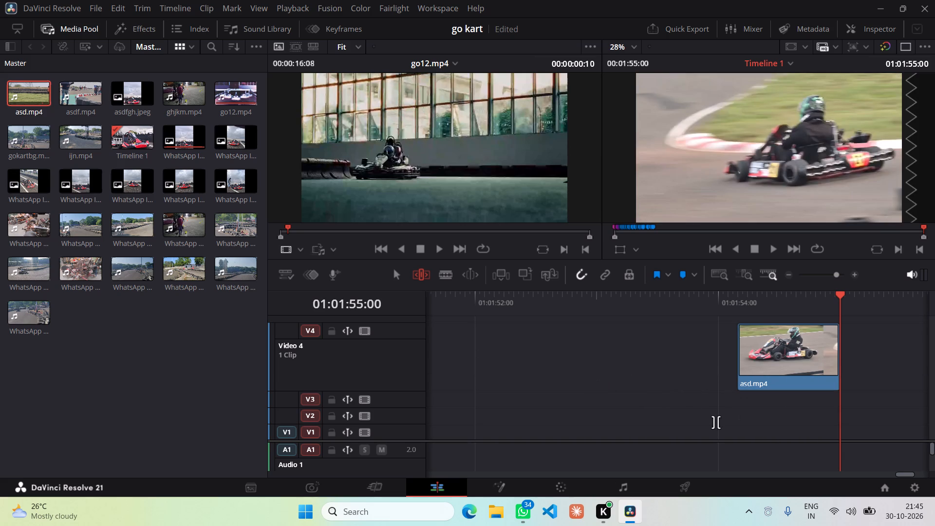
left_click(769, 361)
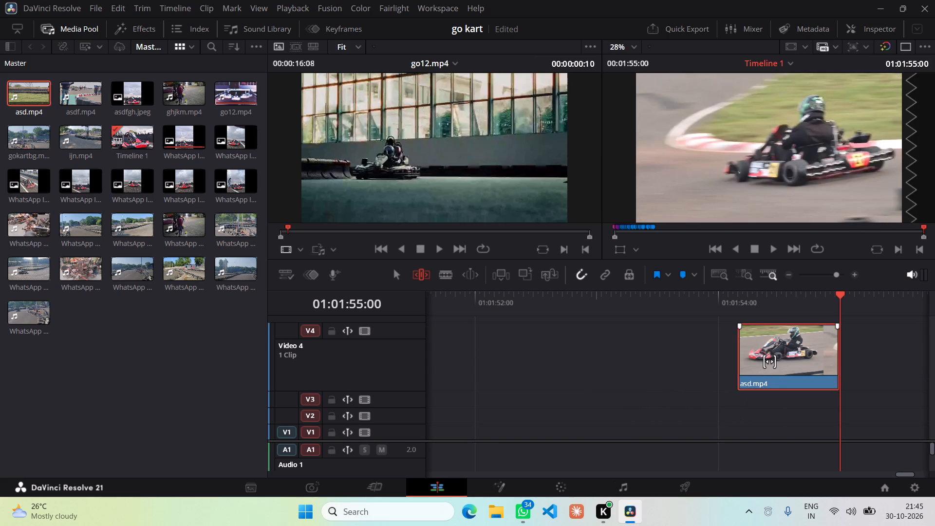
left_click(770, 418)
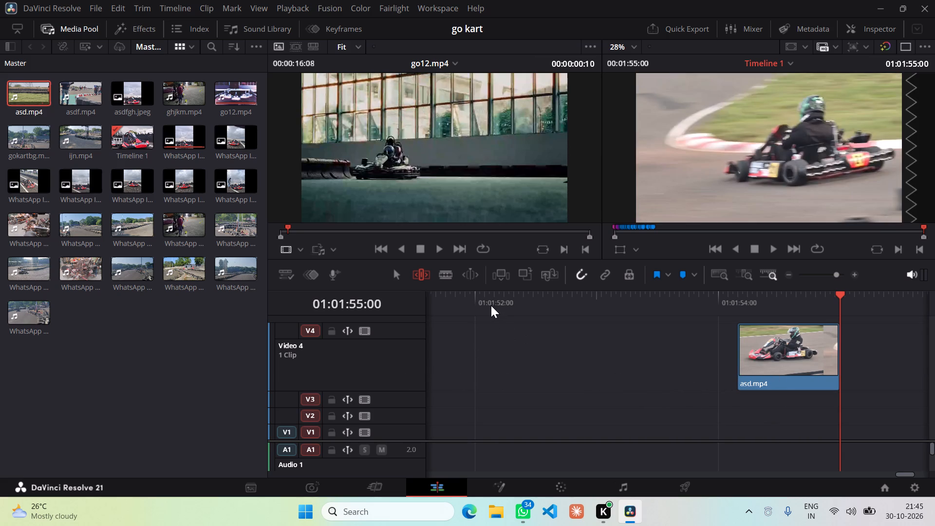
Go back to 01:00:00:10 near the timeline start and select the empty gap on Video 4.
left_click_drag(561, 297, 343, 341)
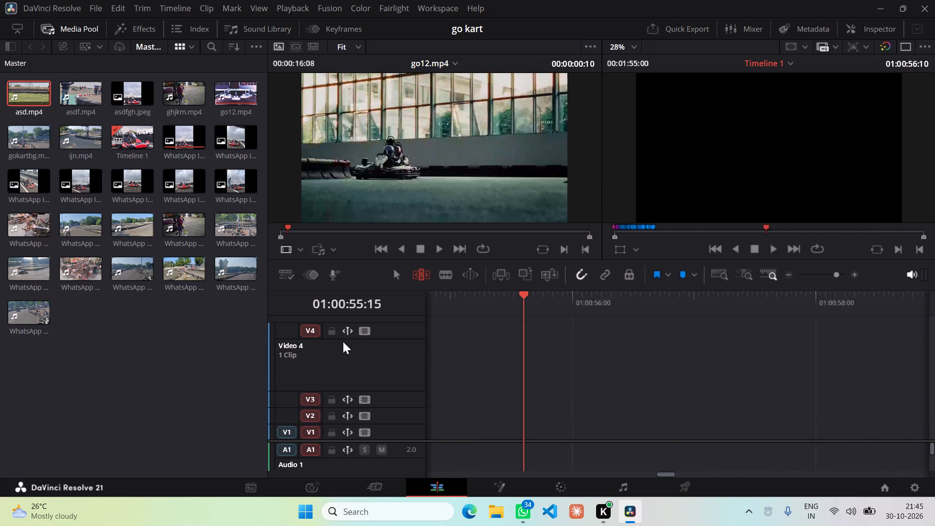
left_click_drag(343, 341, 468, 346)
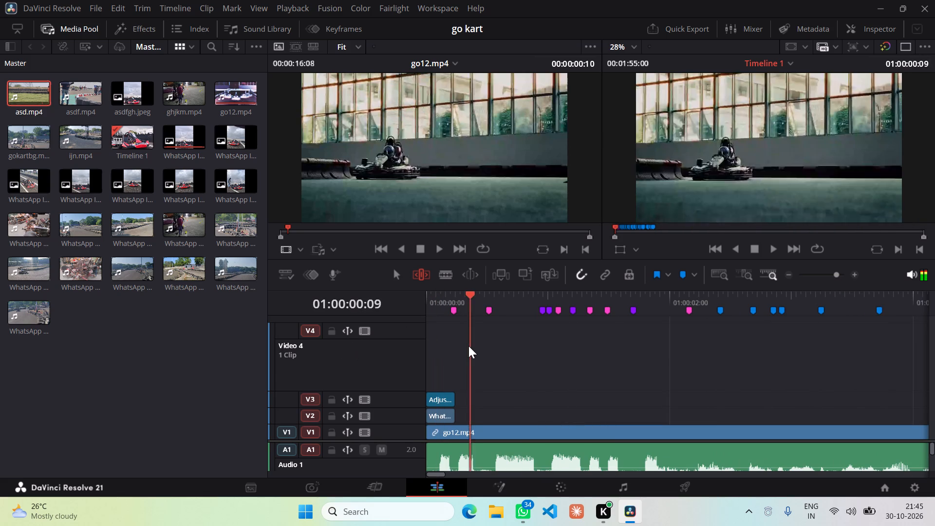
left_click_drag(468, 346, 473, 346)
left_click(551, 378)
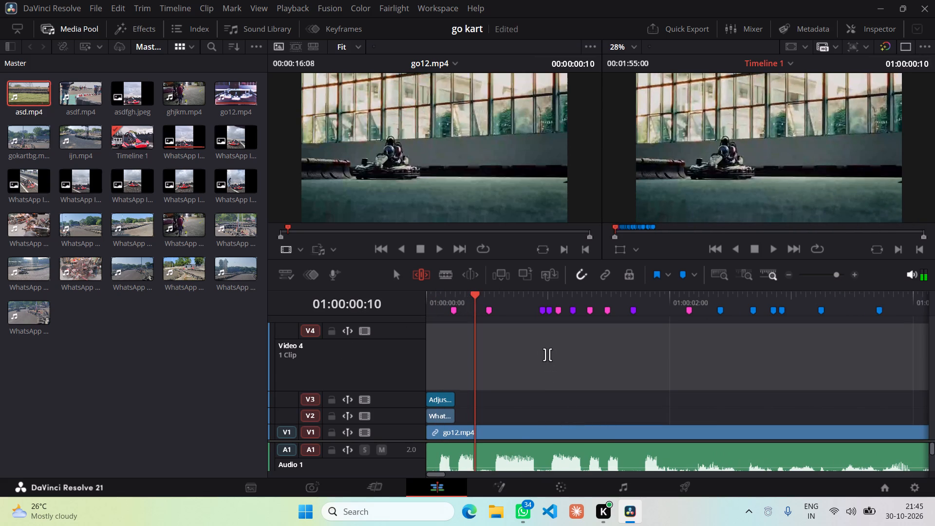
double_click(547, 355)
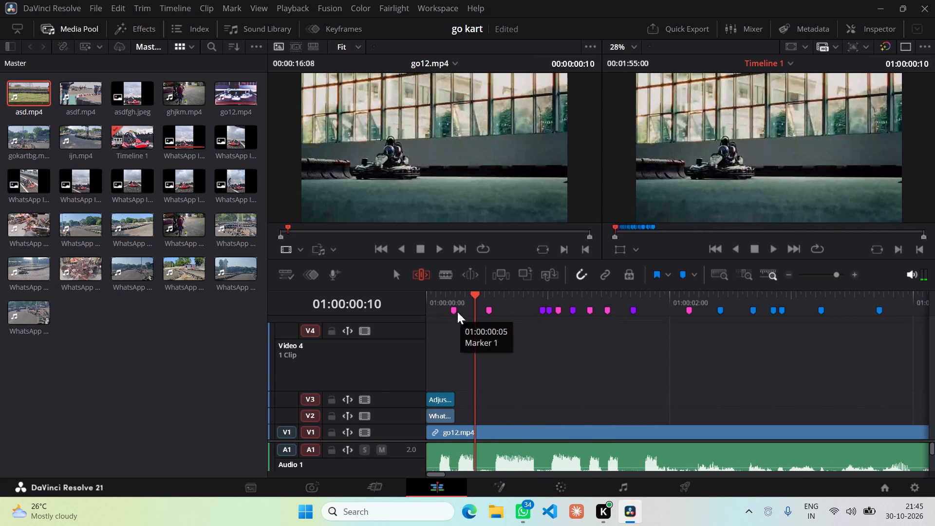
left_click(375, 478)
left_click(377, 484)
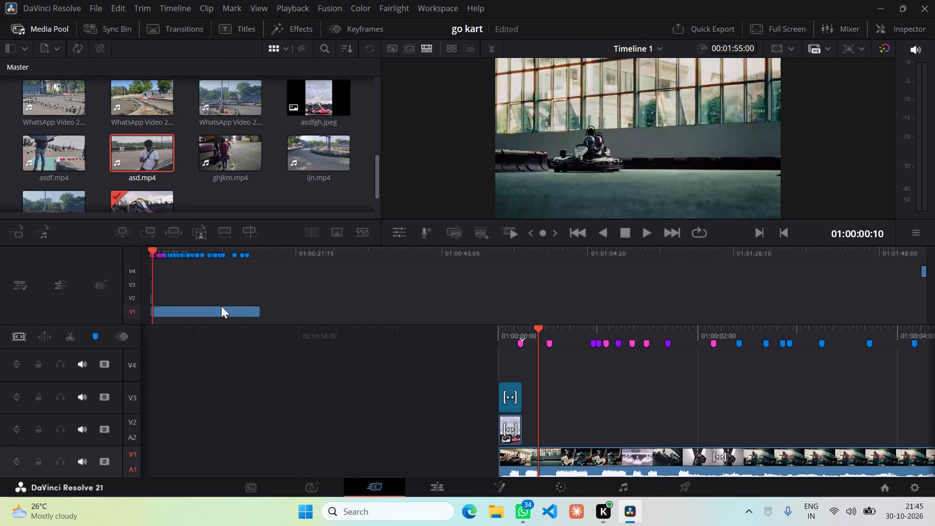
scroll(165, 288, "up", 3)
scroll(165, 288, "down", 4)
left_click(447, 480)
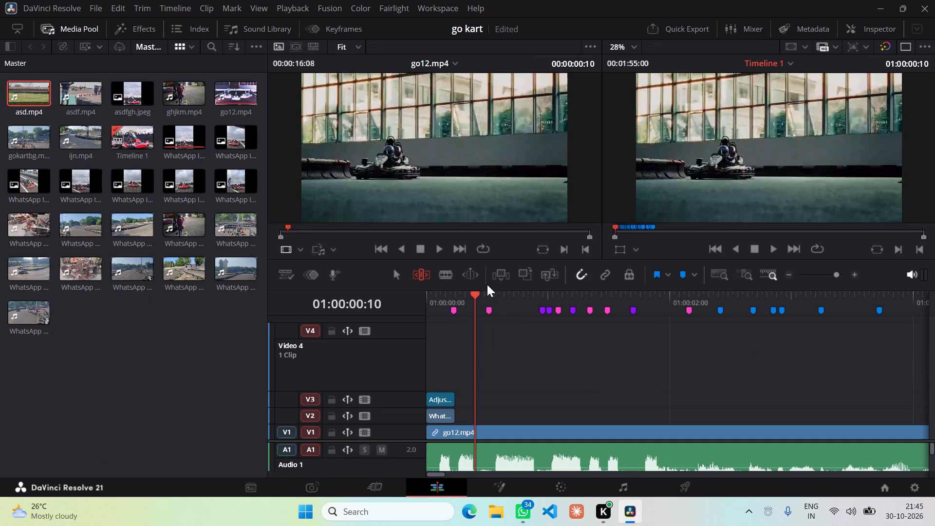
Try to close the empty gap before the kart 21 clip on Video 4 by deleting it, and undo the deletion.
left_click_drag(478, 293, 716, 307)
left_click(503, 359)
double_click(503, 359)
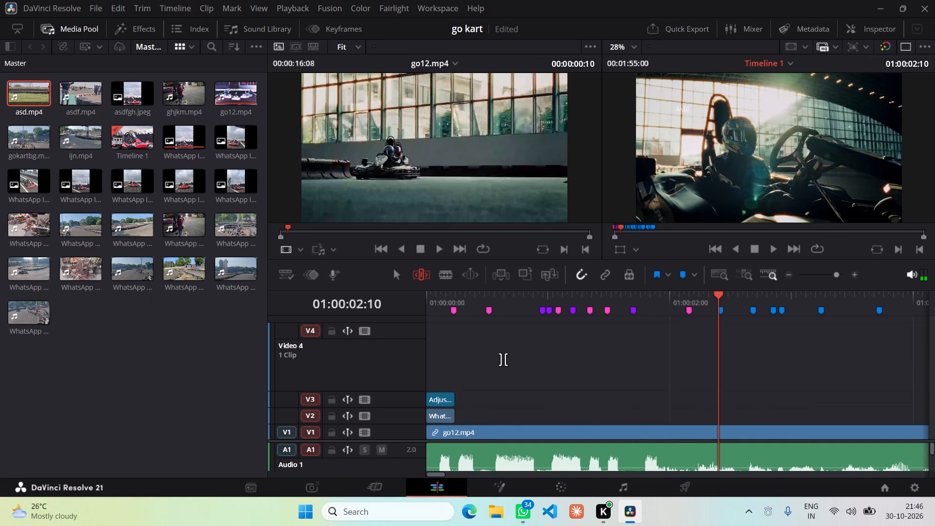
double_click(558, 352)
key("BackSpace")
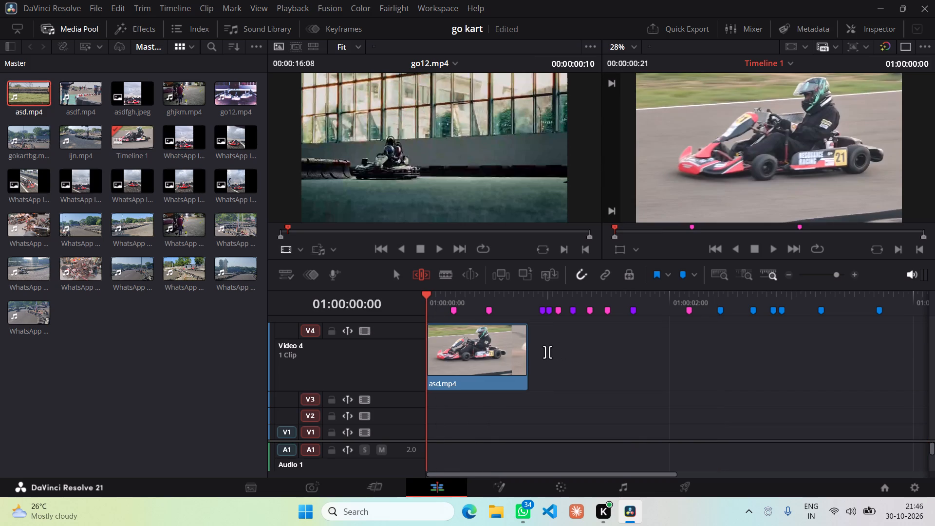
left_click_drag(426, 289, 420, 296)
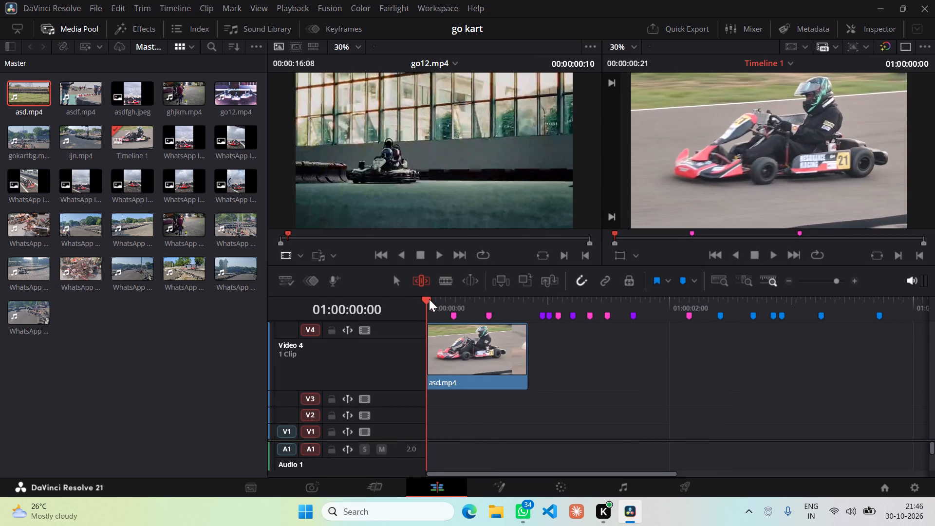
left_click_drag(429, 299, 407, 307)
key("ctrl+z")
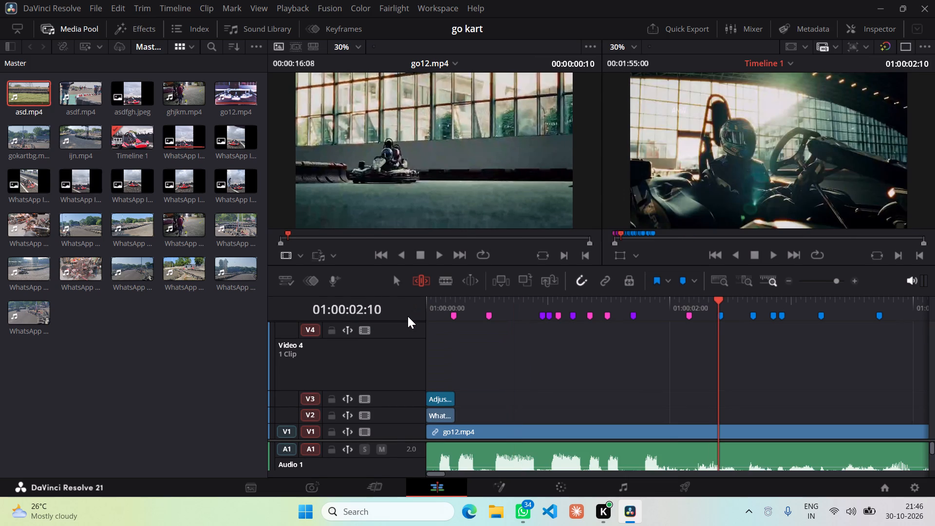
Scrub through the timeline from its start past the go12.mp4 footage to 01:00:42:18, heading for the kart 21 clip.
left_click_drag(718, 300, 925, 300)
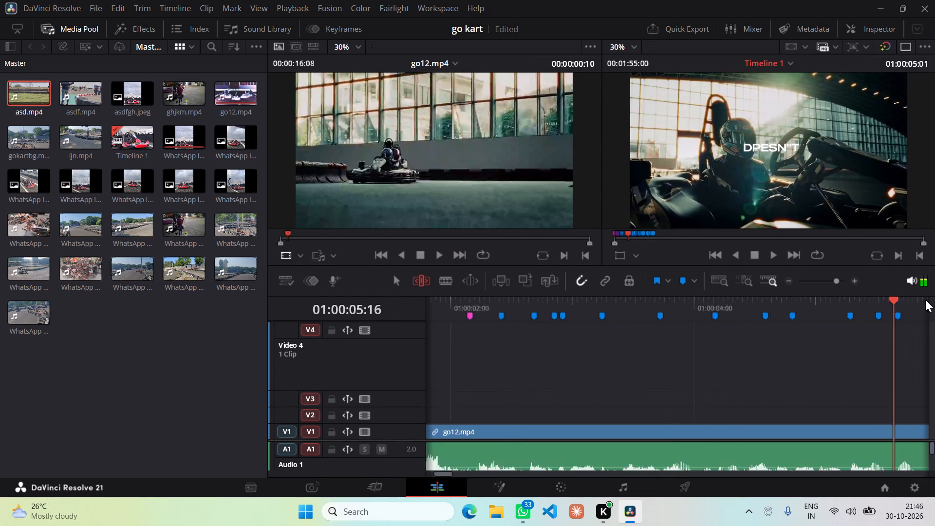
left_click_drag(925, 300, 336, 383)
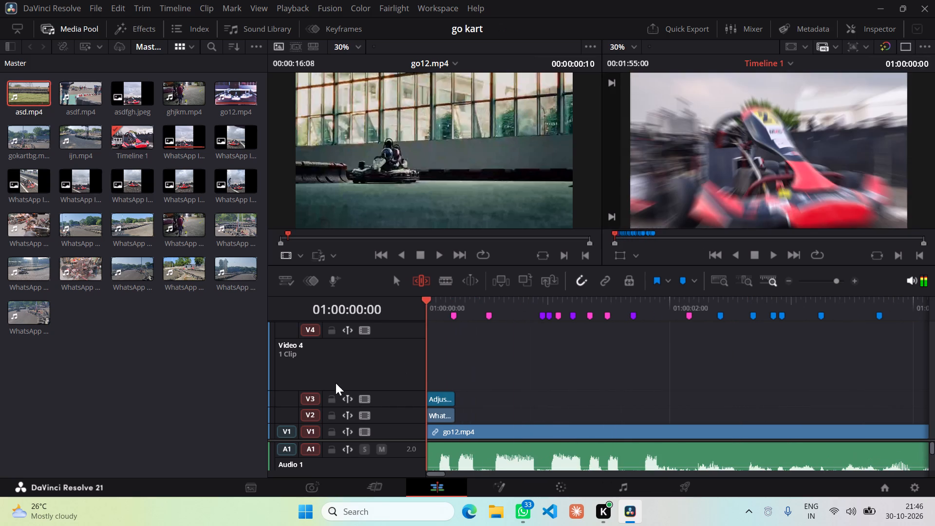
left_click_drag(336, 383, 934, 373)
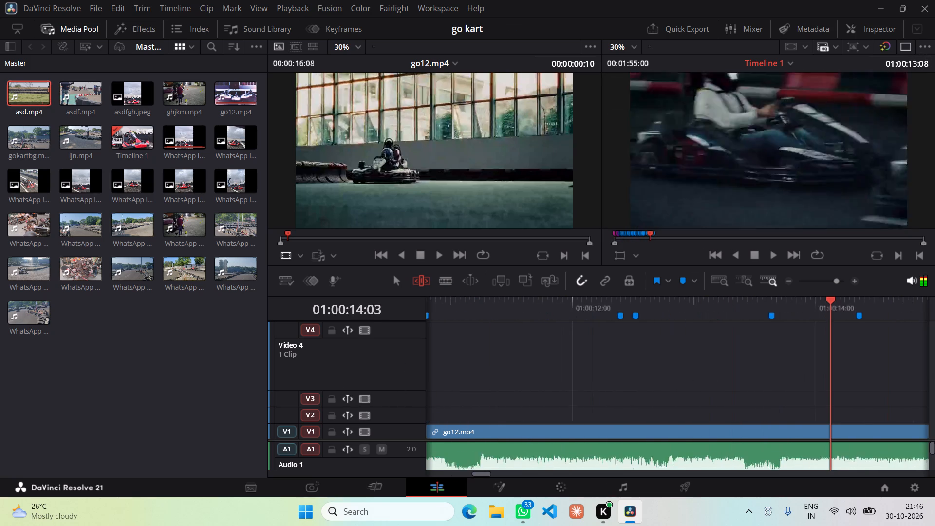
left_click_drag(934, 373, 934, 369)
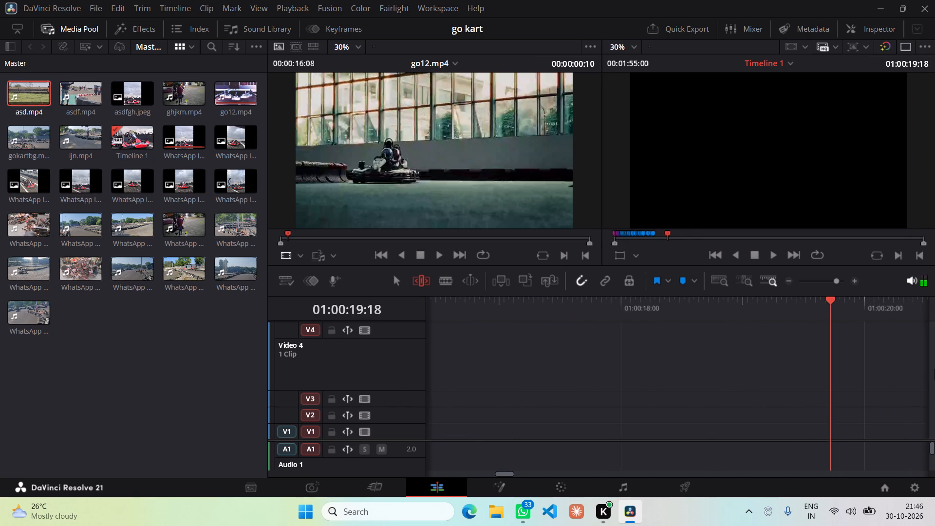
left_click_drag(934, 369, 934, 364)
left_click_drag(830, 298, 834, 298)
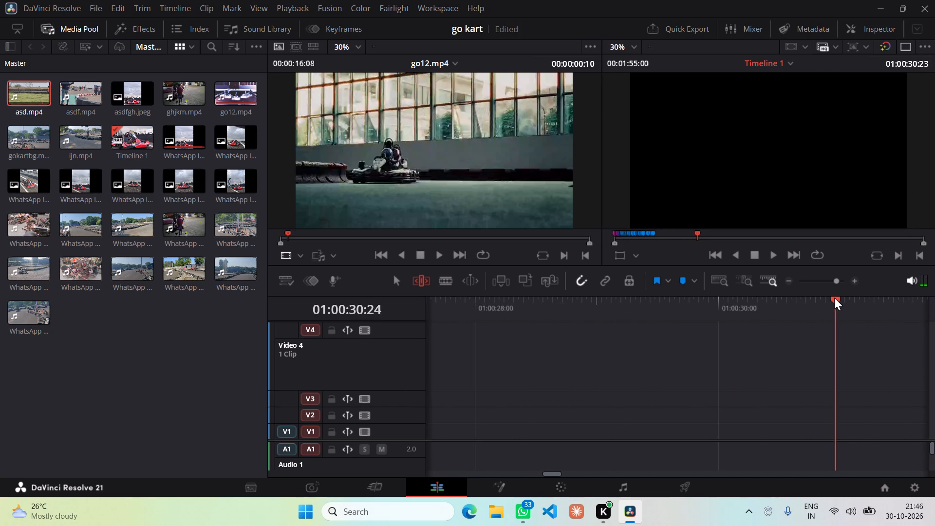
left_click_drag(834, 298, 910, 301)
left_click_drag(908, 299, 934, 301)
left_click(934, 301)
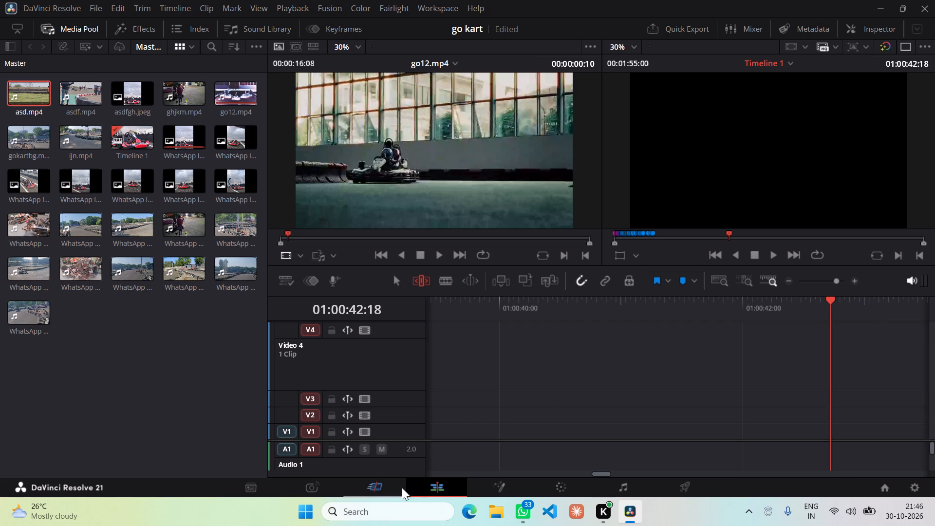
Switch to the Cut page for an overview of the whole timeline.
left_click(388, 491)
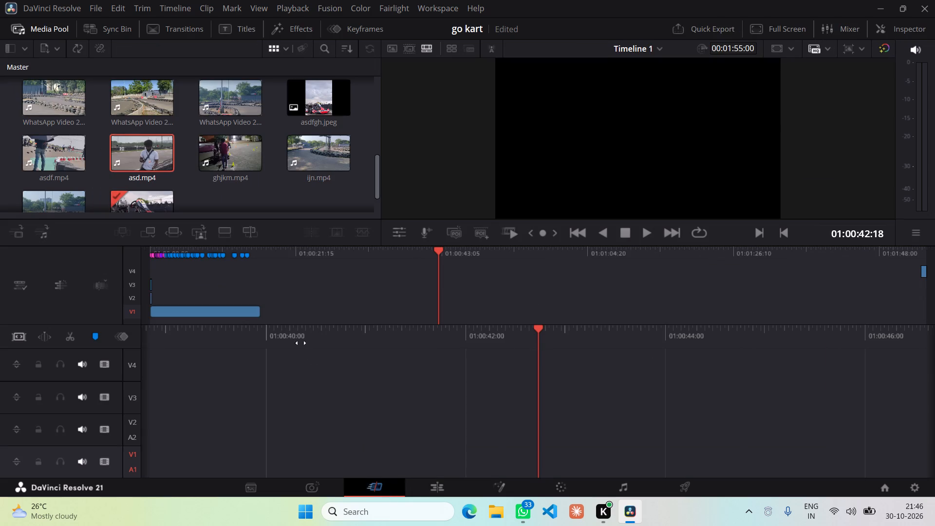
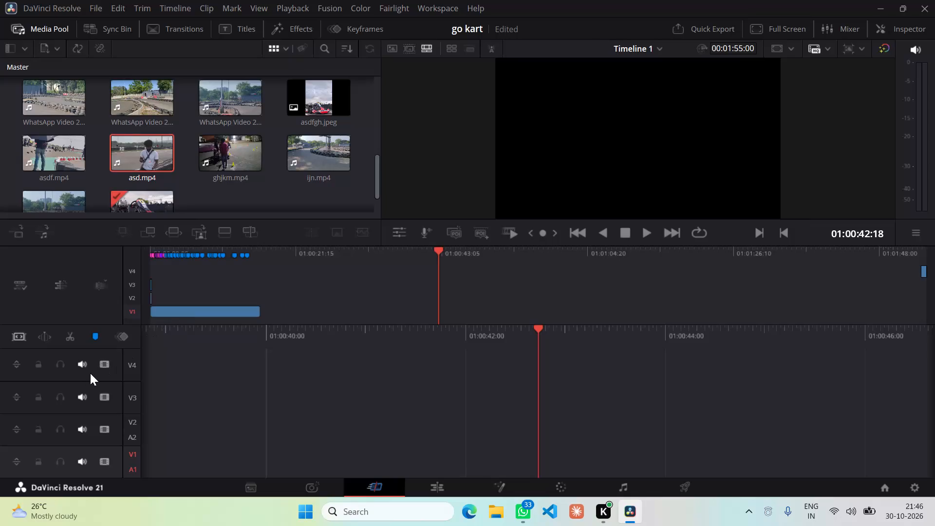
Move the trimmed kart 21 clip on Video 4 from the timeline's end to its start at 01:00:00:00.
scroll(90, 373, "up", 2)
scroll(91, 373, "down", 4)
left_click_drag(436, 251, 240, 256)
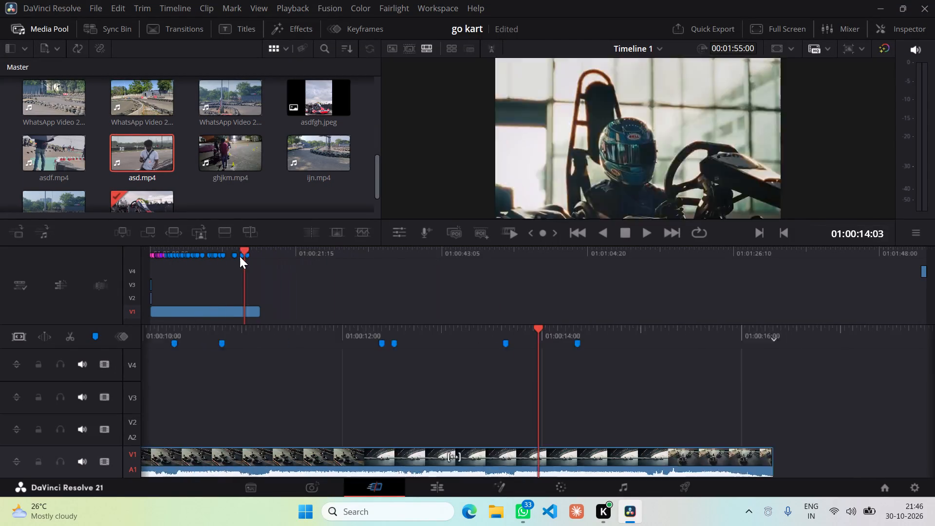
left_click_drag(240, 256, 141, 256)
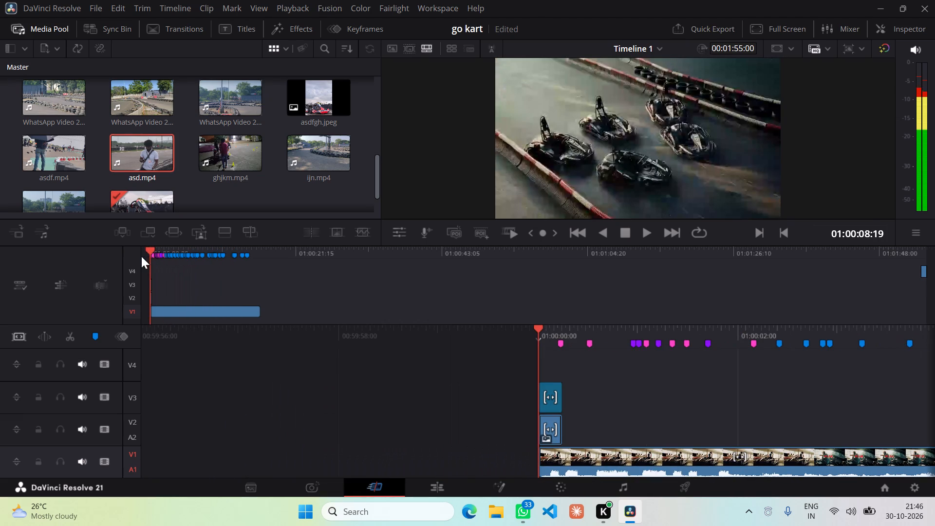
left_click_drag(141, 256, 729, 266)
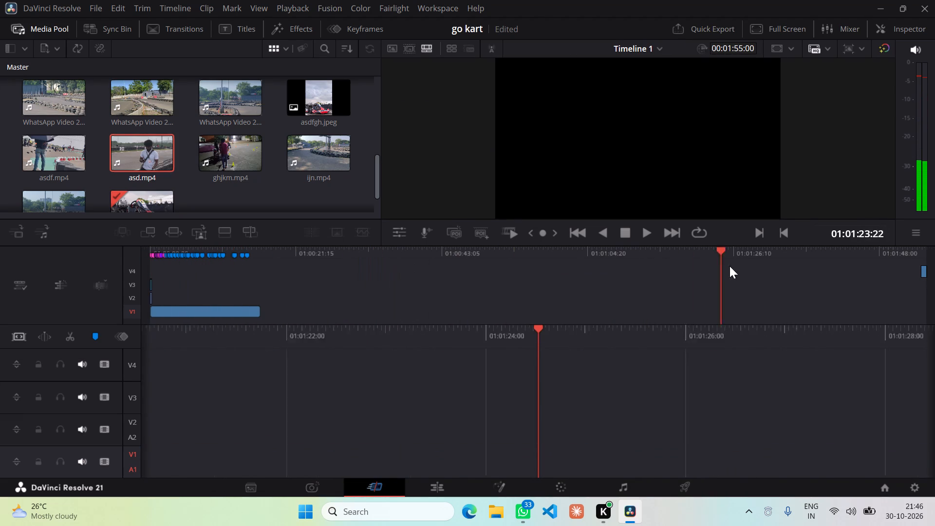
left_click_drag(729, 266, 933, 263)
left_click_drag(923, 269, 922, 269)
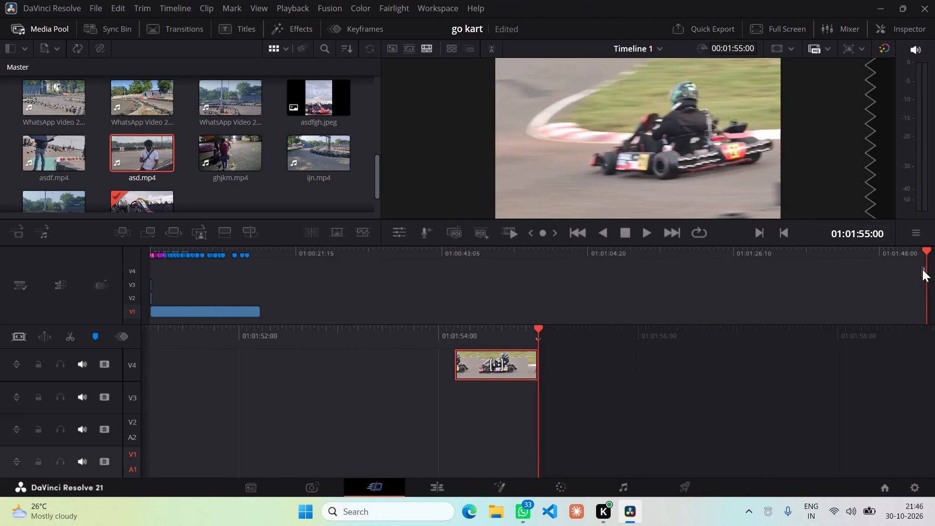
left_click_drag(922, 269, 101, 270)
Return to the Edit page and shift the asd.mp4 clip on Video 4 five frames later, to the first marker at 01:00:00:05.
left_click(417, 478)
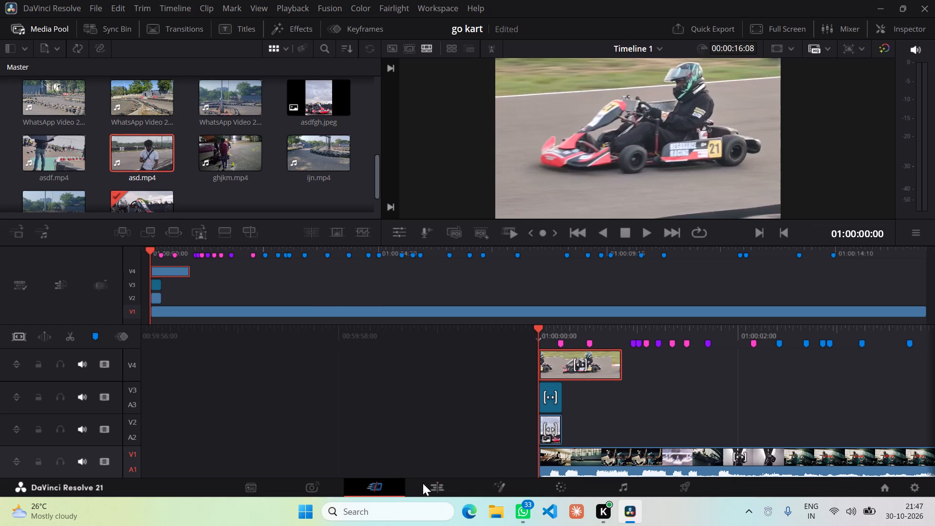
left_click(424, 485)
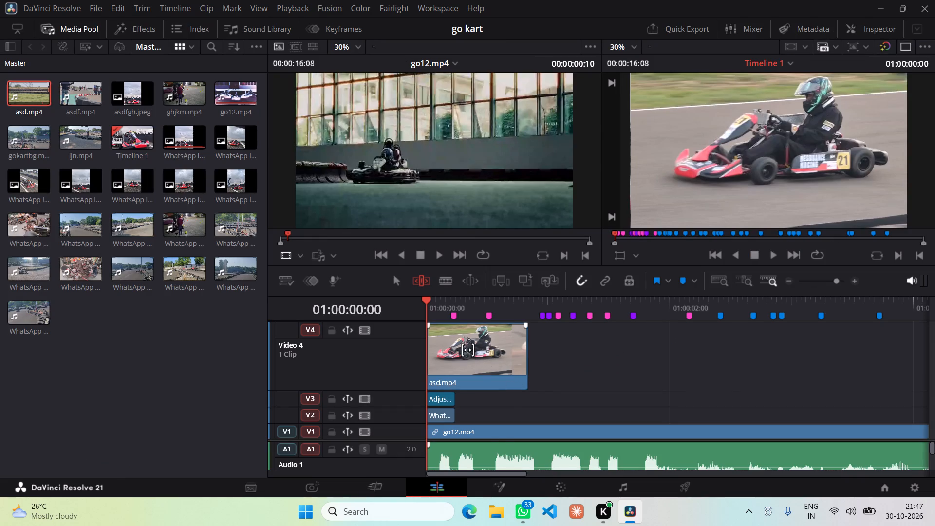
left_click(496, 356)
left_click(585, 377)
left_click(393, 280)
left_click_drag(480, 350, 505, 352)
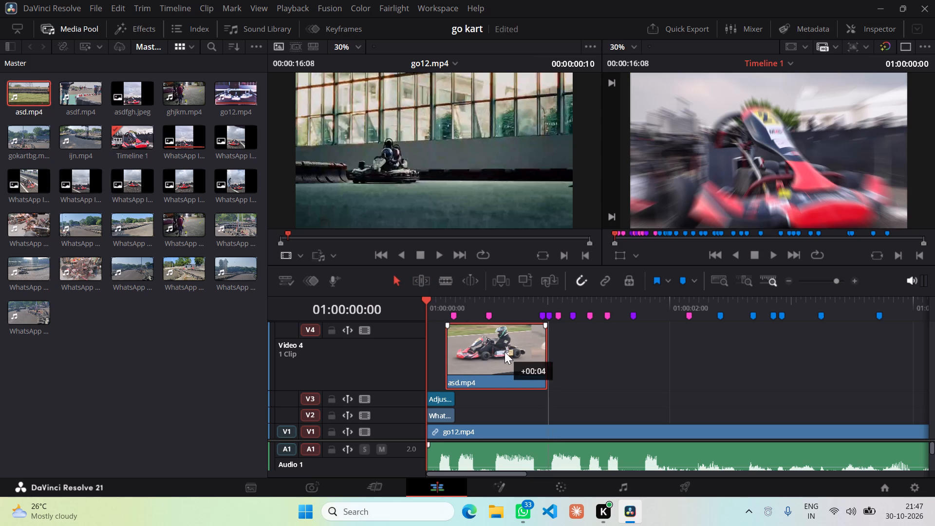
left_click_drag(505, 352, 509, 352)
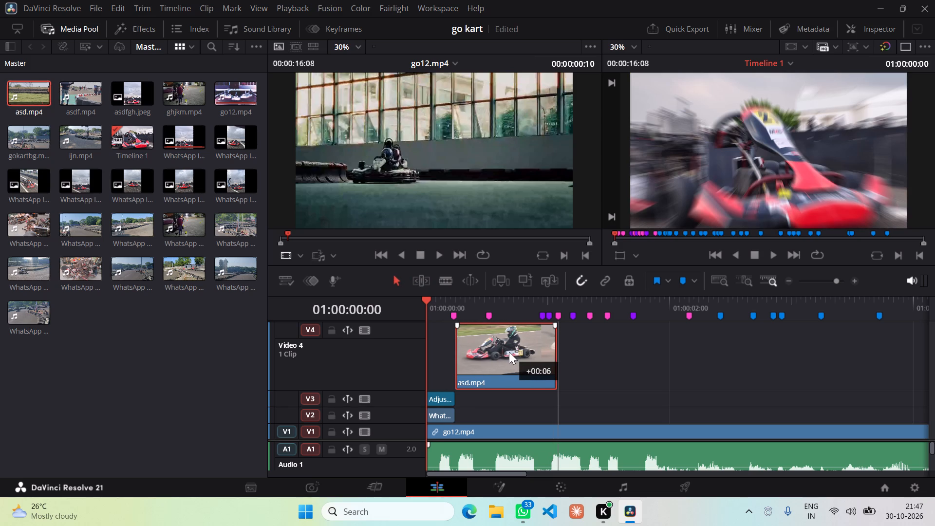
left_click_drag(509, 352, 508, 352)
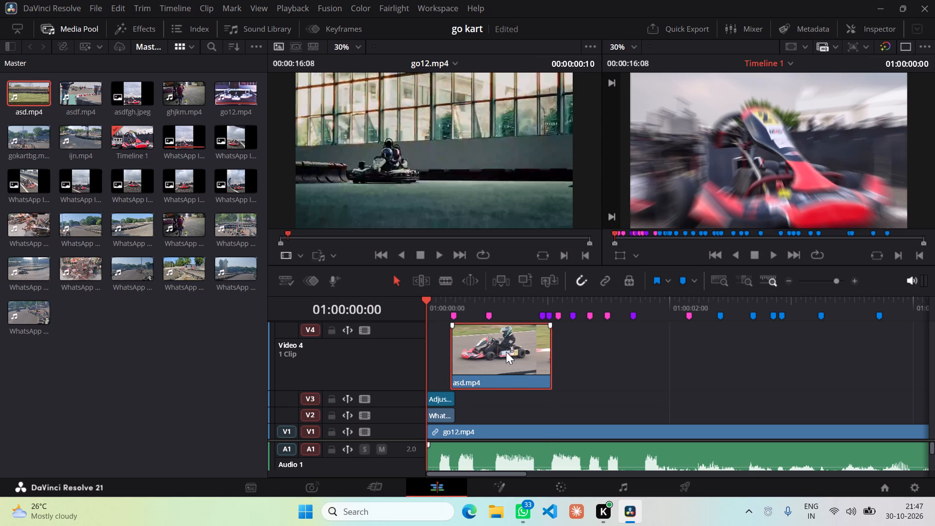
Reduce the Video 4 track to its minimum height.
left_click_drag(394, 325, 392, 383)
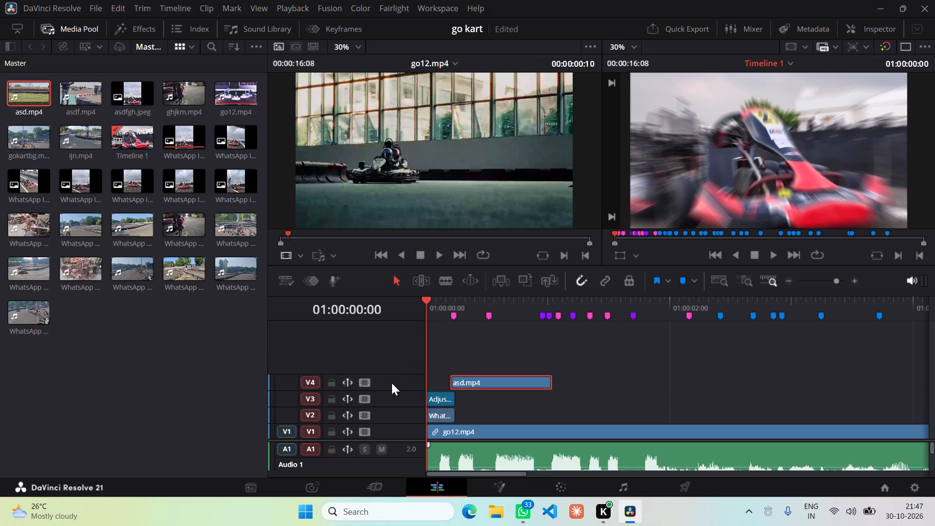
Split the asd.mp4 clip on Video 4 at 01:00:00:13, beside the second marker, and delete the part after the cut.
left_click_drag(428, 300, 432, 301)
left_click_drag(432, 301, 453, 306)
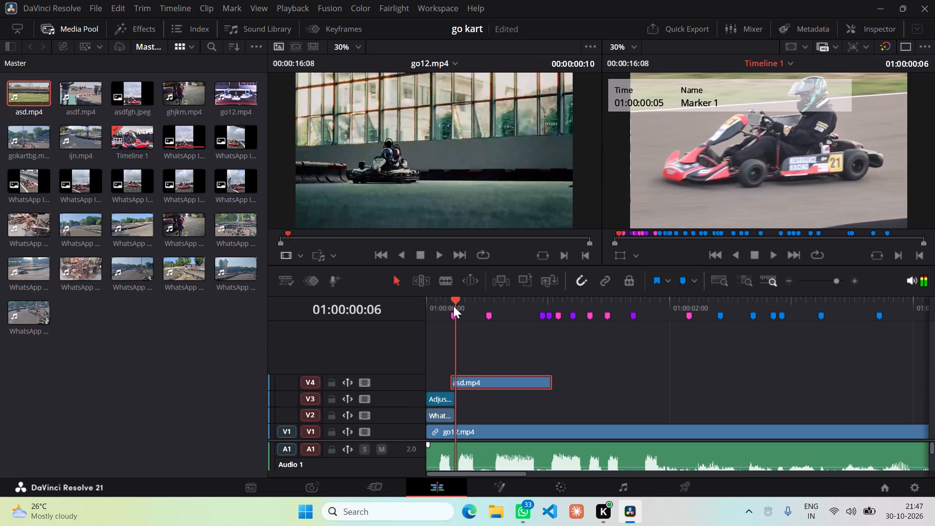
left_click_drag(453, 306, 484, 310)
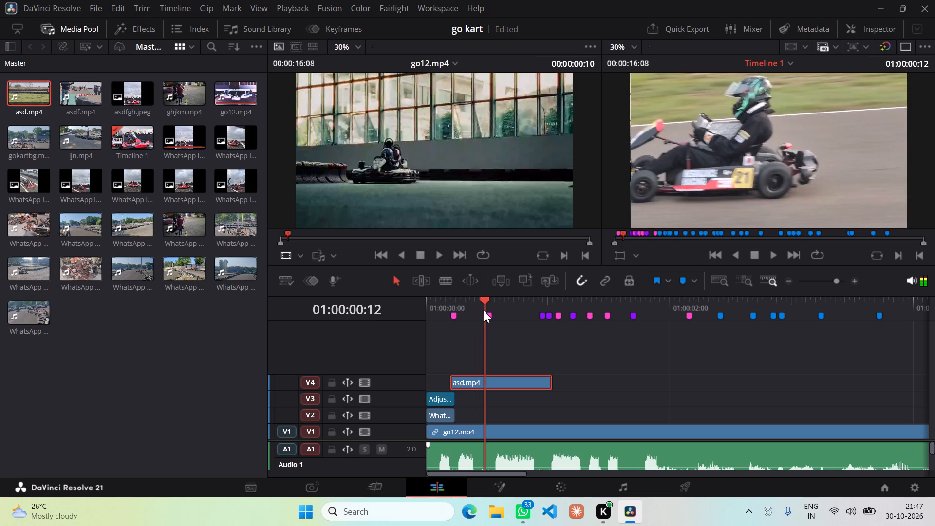
left_click_drag(484, 310, 510, 315)
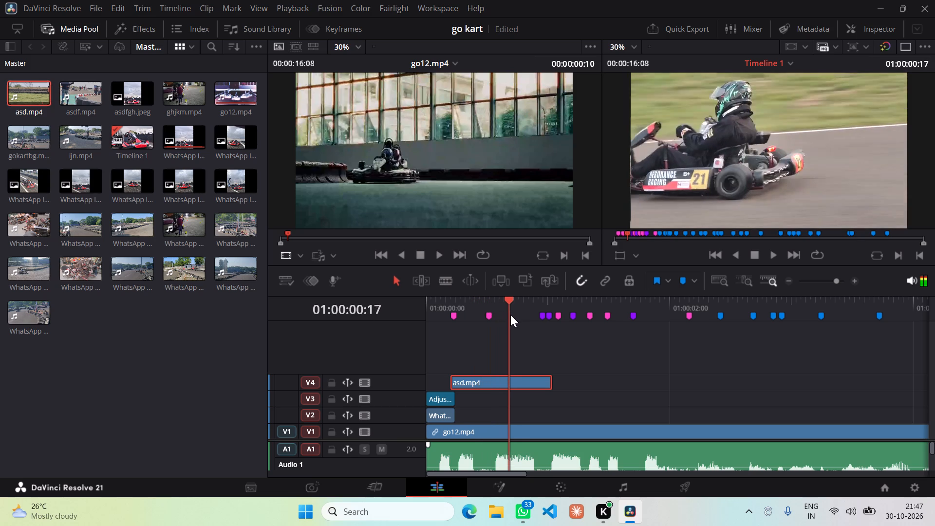
left_click_drag(510, 315, 496, 318)
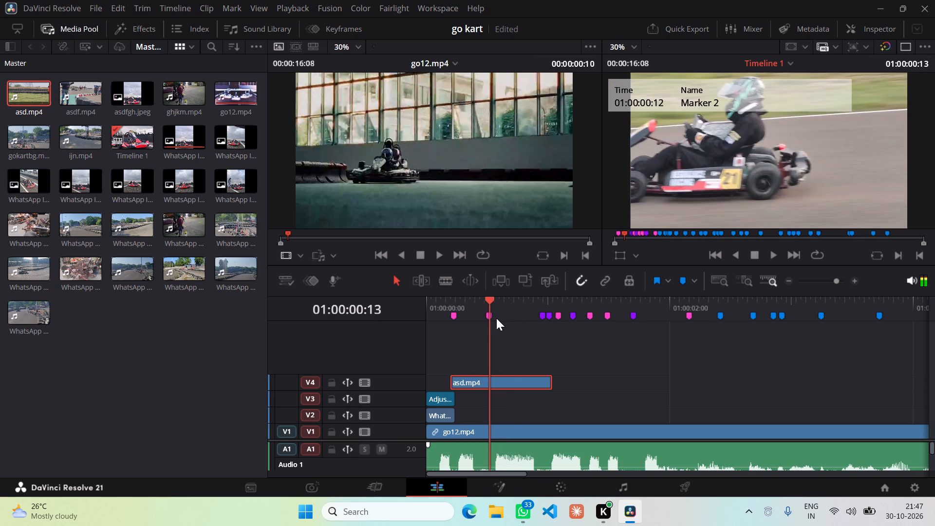
left_click_drag(496, 318, 496, 319)
left_click(510, 379)
key("ctrl+b")
left_click(562, 375)
left_click(525, 379)
key("BackSpace")
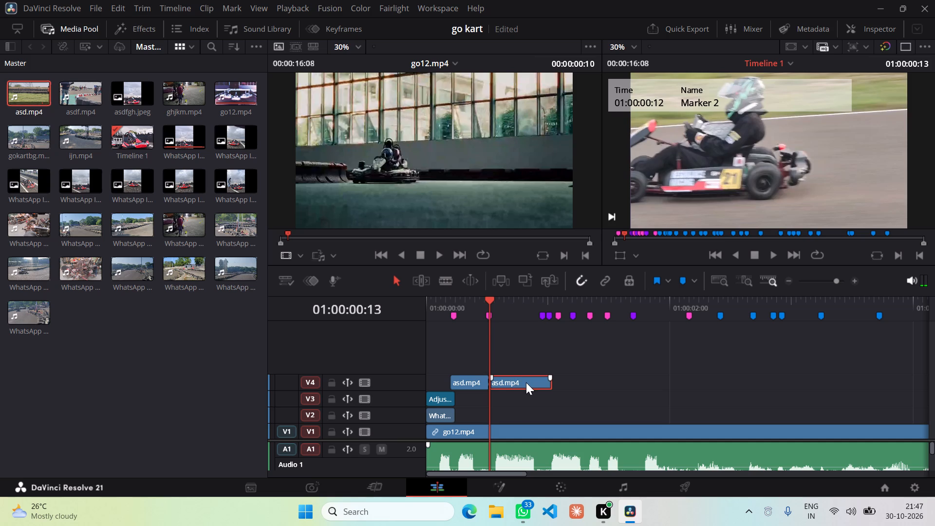
Play the edit from the timeline start and scrub back over the shortened asd.mp4 clip to 01:00:00:10.
left_click_drag(488, 299, 407, 314)
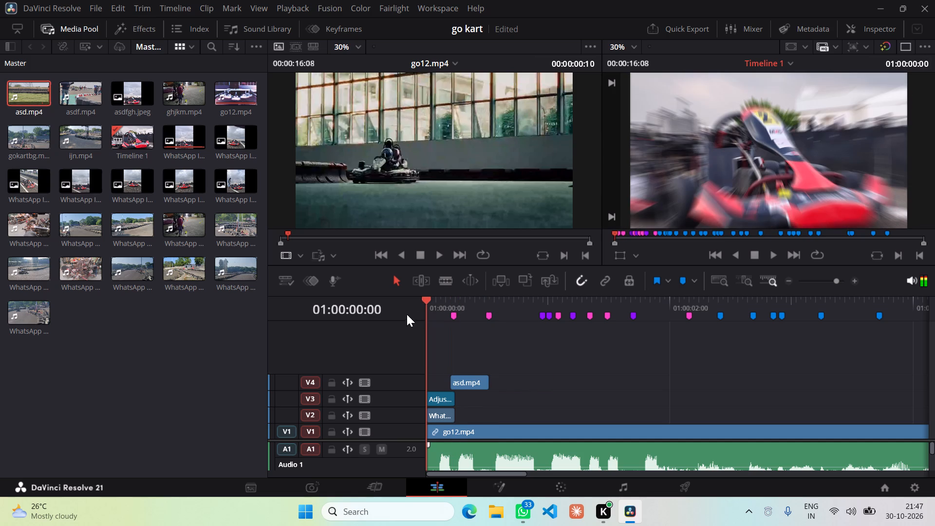
left_click_drag(407, 314, 403, 315)
left_click(772, 255)
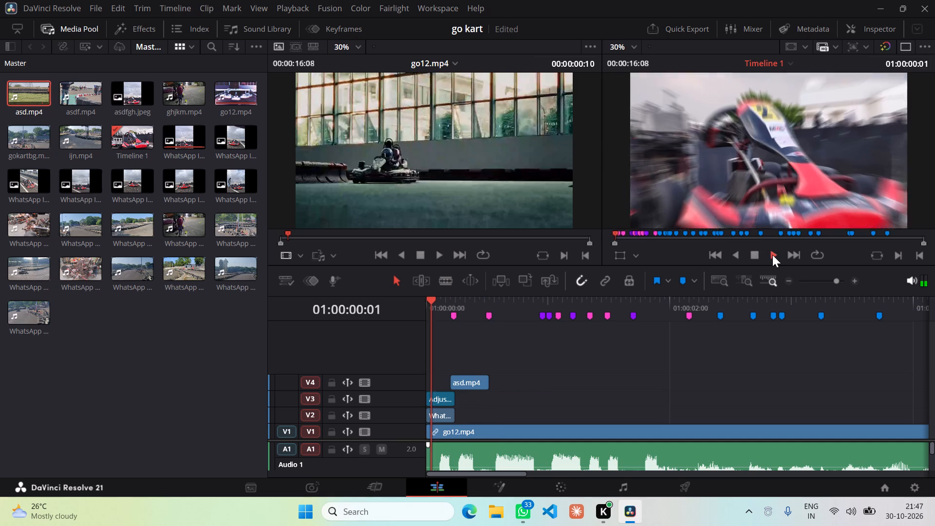
left_click(759, 255)
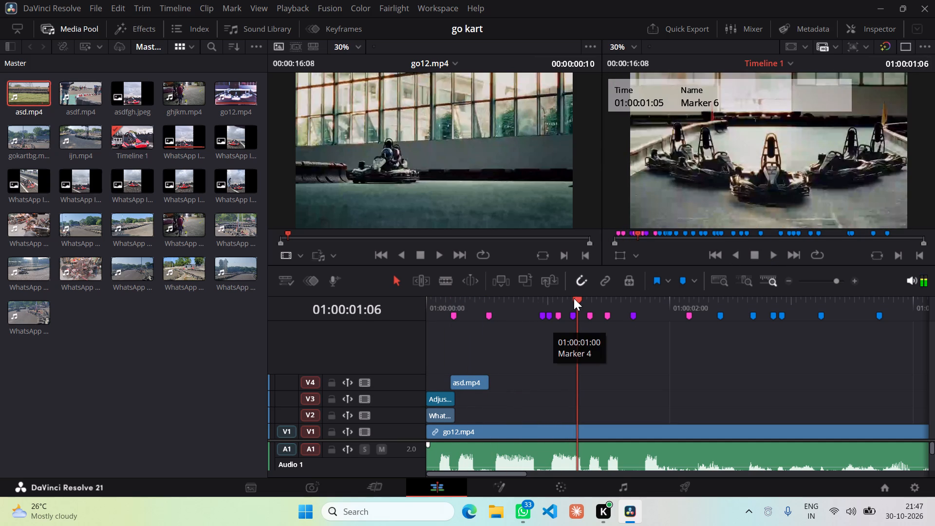
left_click_drag(578, 299, 465, 306)
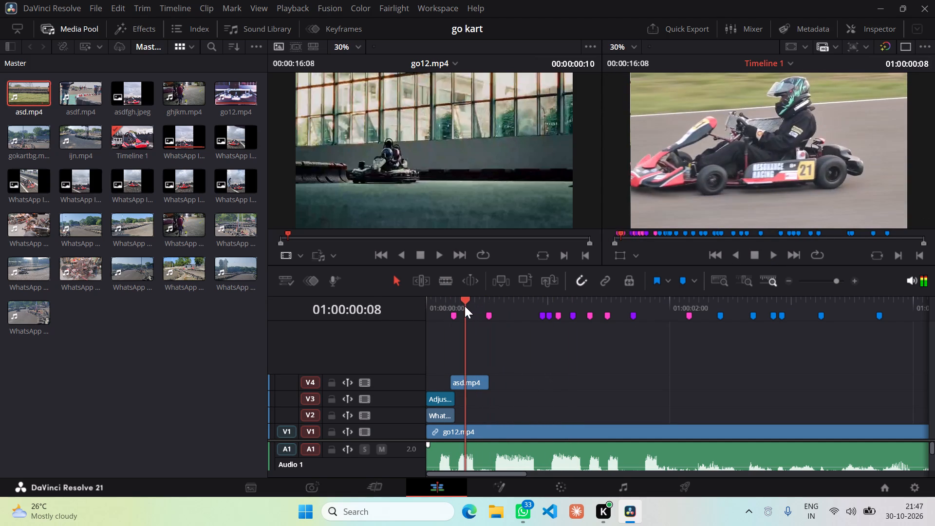
left_click_drag(465, 306, 473, 306)
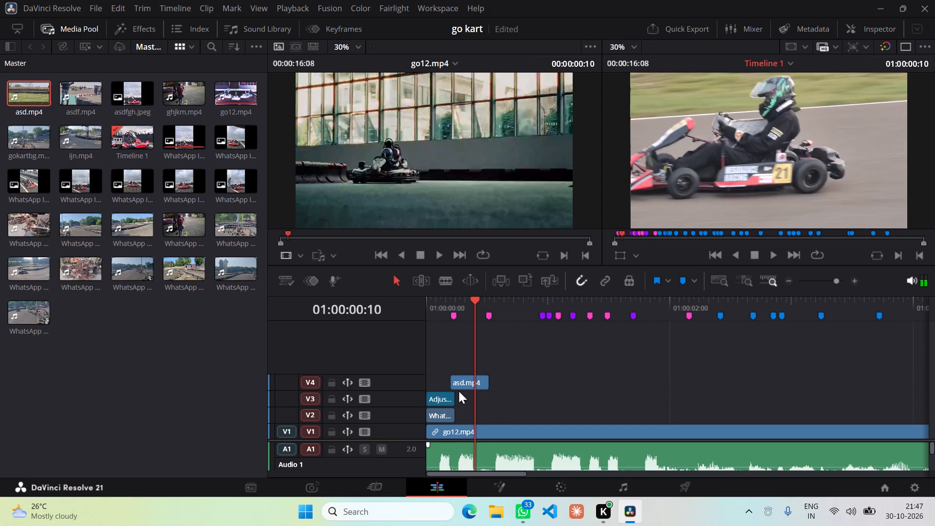
Copy the Video 3 adjustment clip to a new Video 5 track above asd.mp4, aligned to its start and extended to its end.
left_click(459, 382)
left_click(434, 401)
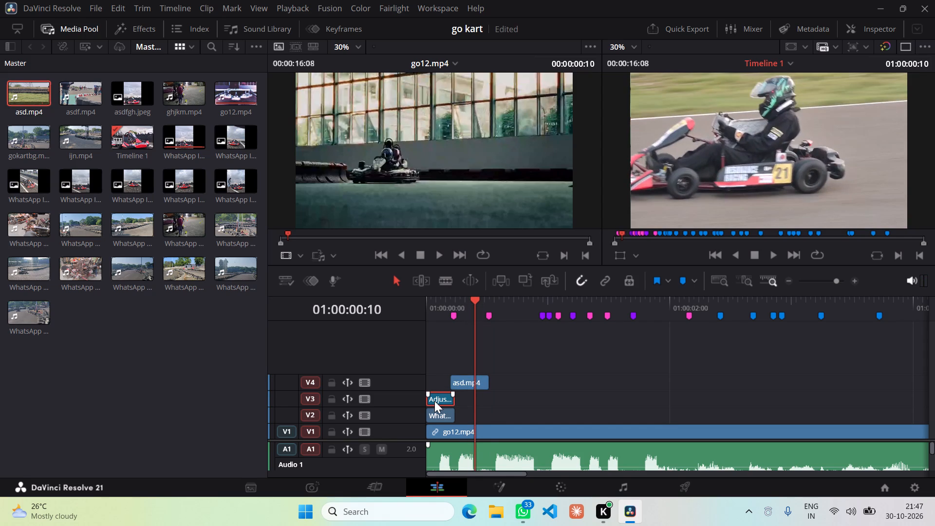
key("ctrl+c")
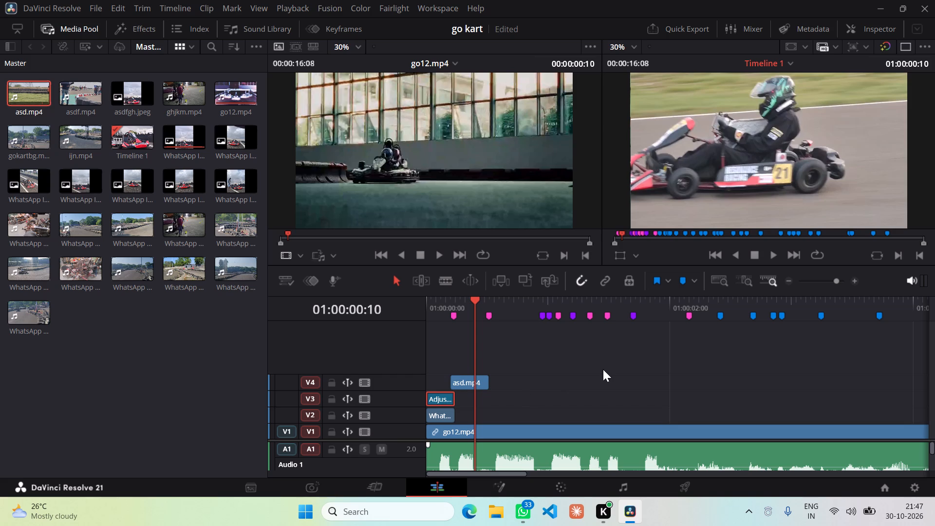
left_click(603, 369)
key("ctrl+v")
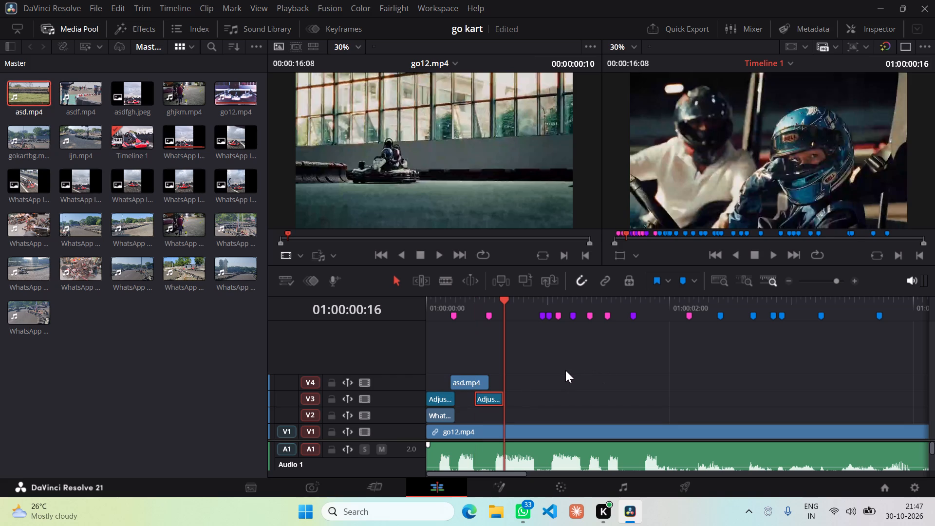
left_click_drag(495, 397, 495, 367)
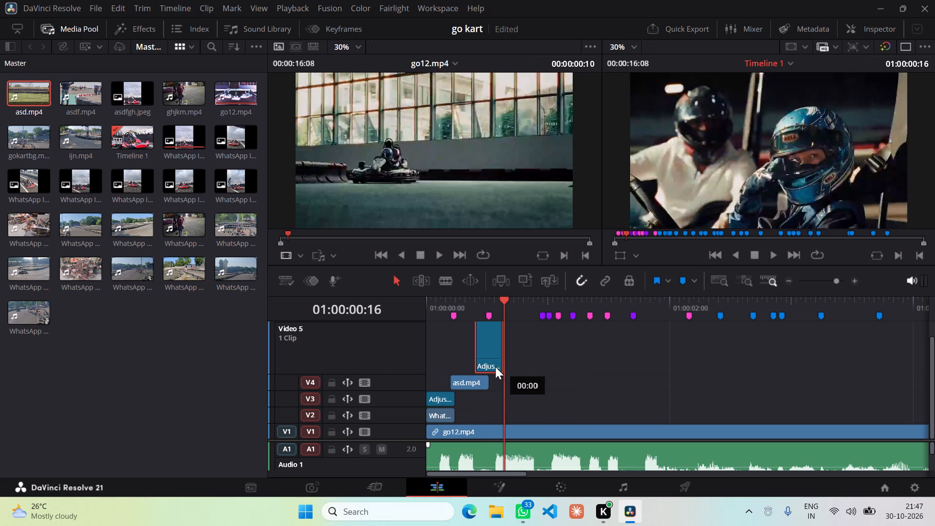
left_click_drag(495, 367, 468, 359)
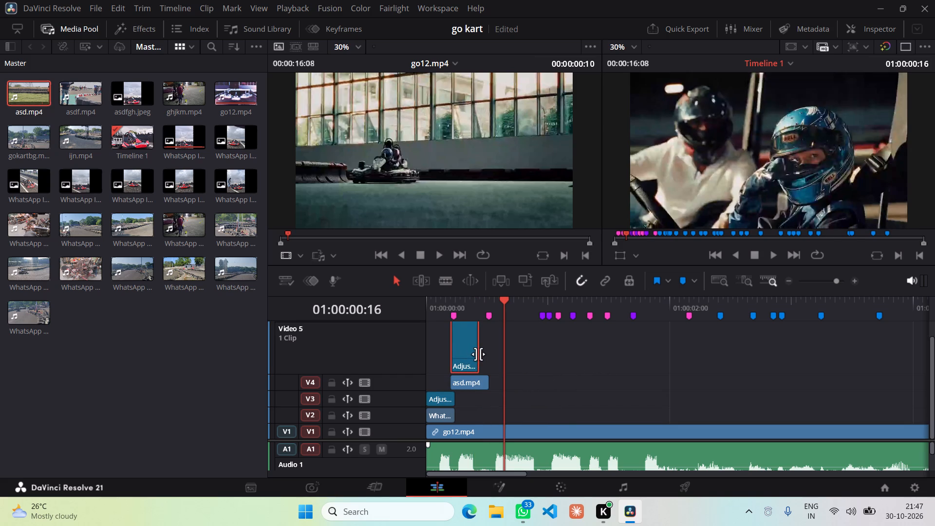
left_click_drag(478, 353, 489, 353)
left_click(531, 355)
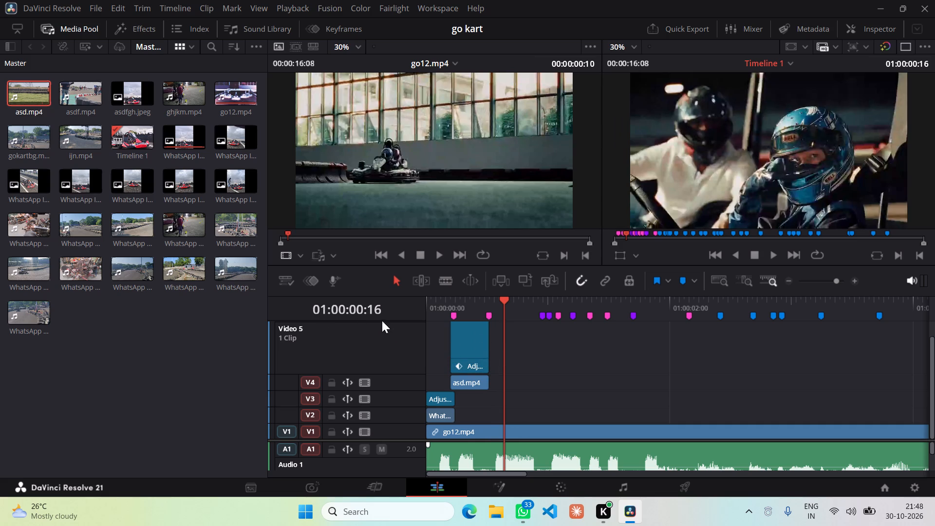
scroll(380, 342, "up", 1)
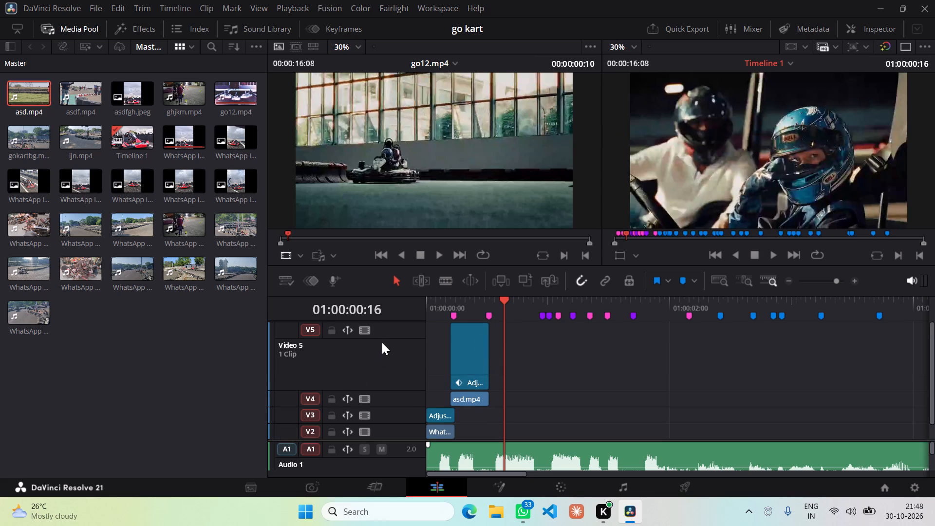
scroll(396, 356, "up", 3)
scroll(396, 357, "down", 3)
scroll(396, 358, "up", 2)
Reduce the Video 5 track to its minimum height.
left_click_drag(396, 325, 396, 392)
Select the Video 5 adjustment clip, then play from the timeline start and scrub over asd.mp4 to check the blurred zoom.
left_click(479, 364)
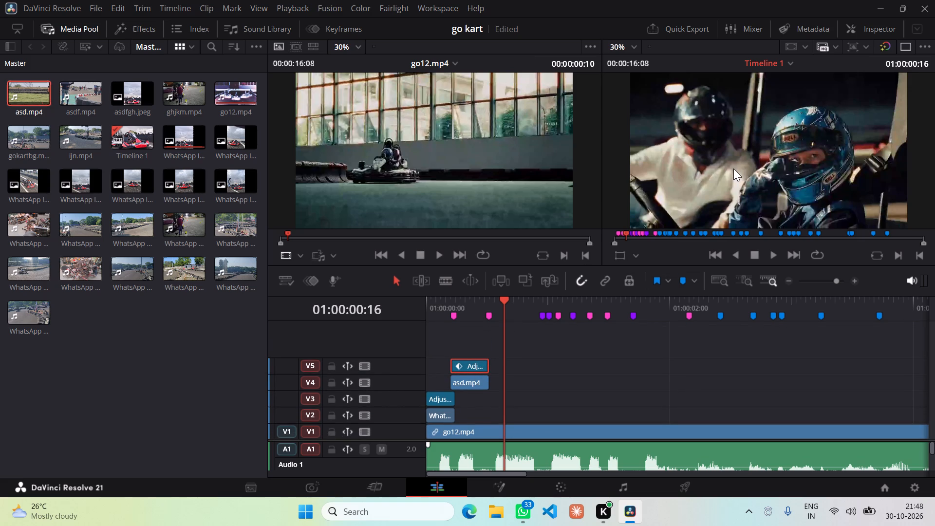
left_click_drag(503, 299, 475, 306)
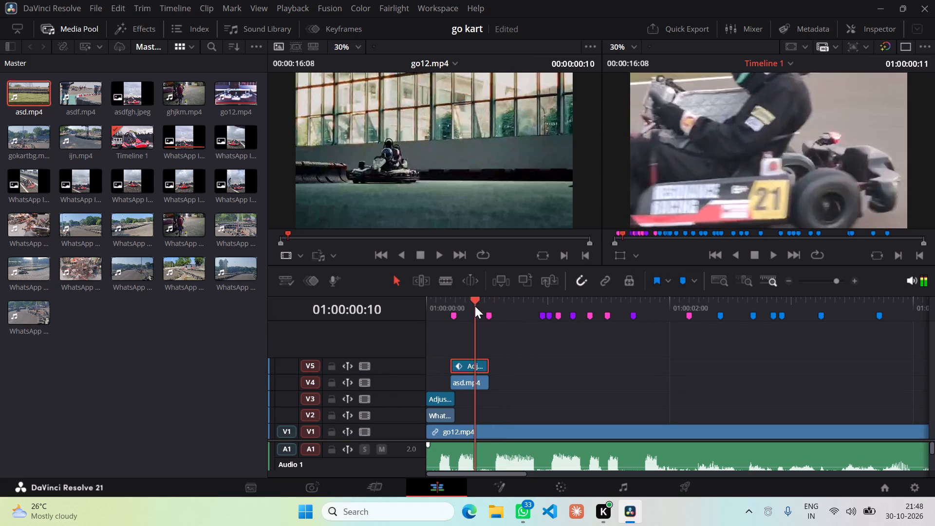
left_click_drag(475, 306, 460, 309)
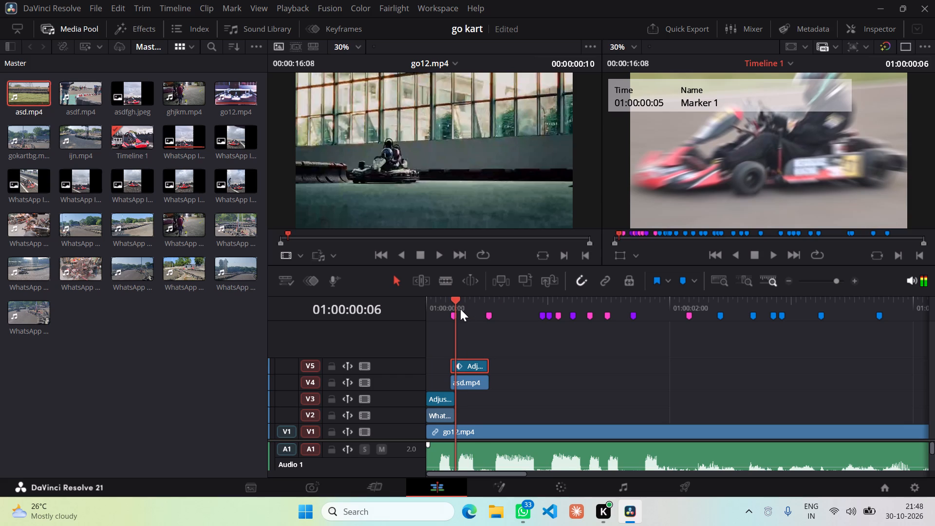
left_click_drag(460, 309, 452, 307)
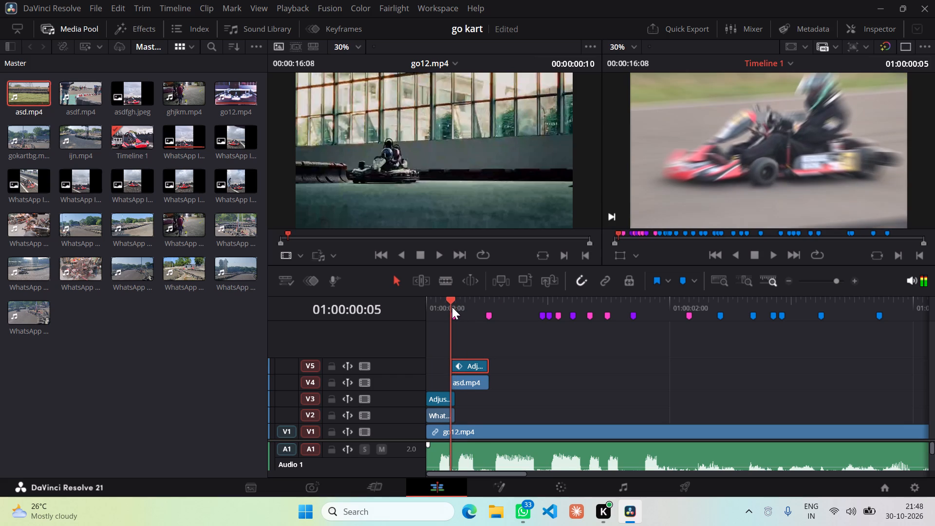
left_click_drag(452, 307, 417, 314)
left_click(769, 256)
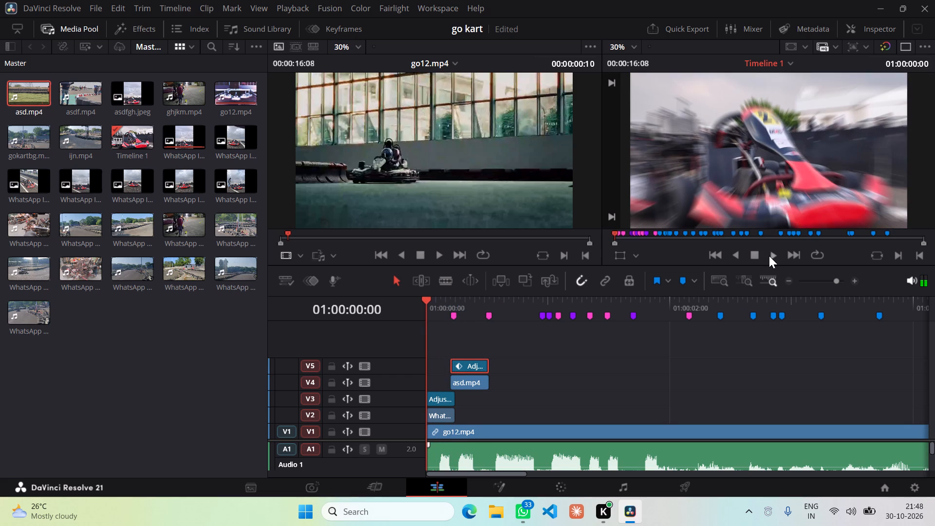
left_click(742, 258)
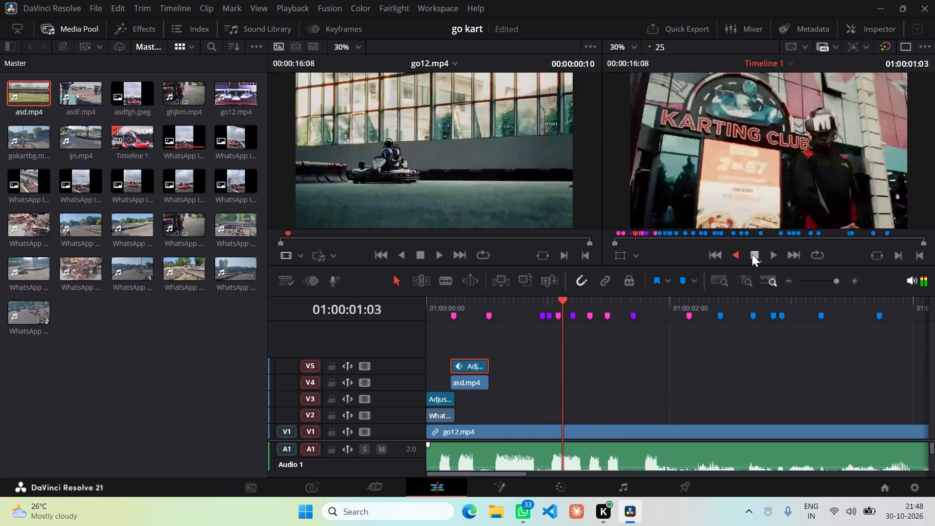
left_click(755, 254)
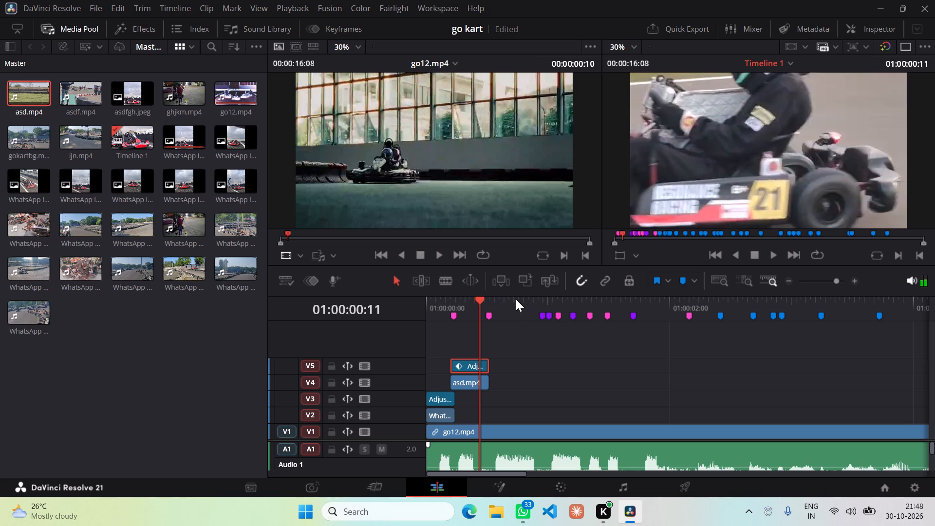
left_click_drag(480, 300, 464, 307)
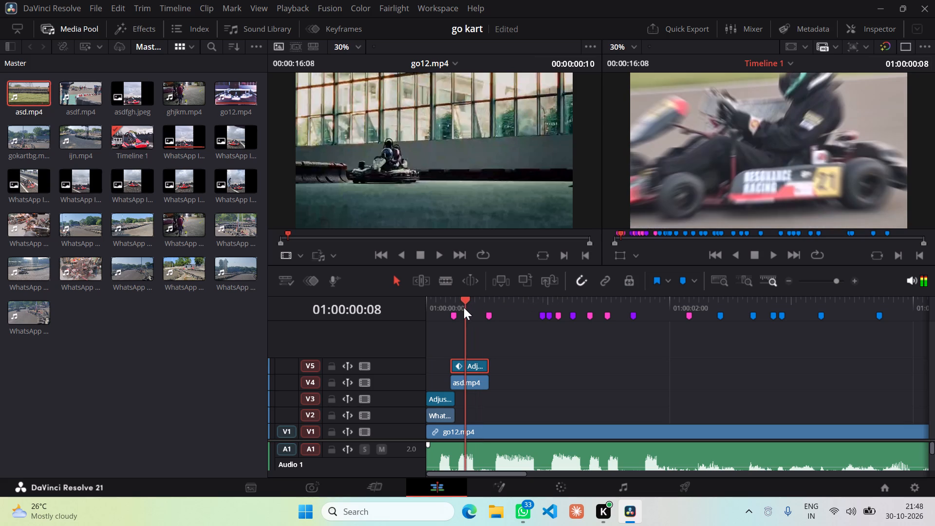
left_click_drag(464, 307, 452, 312)
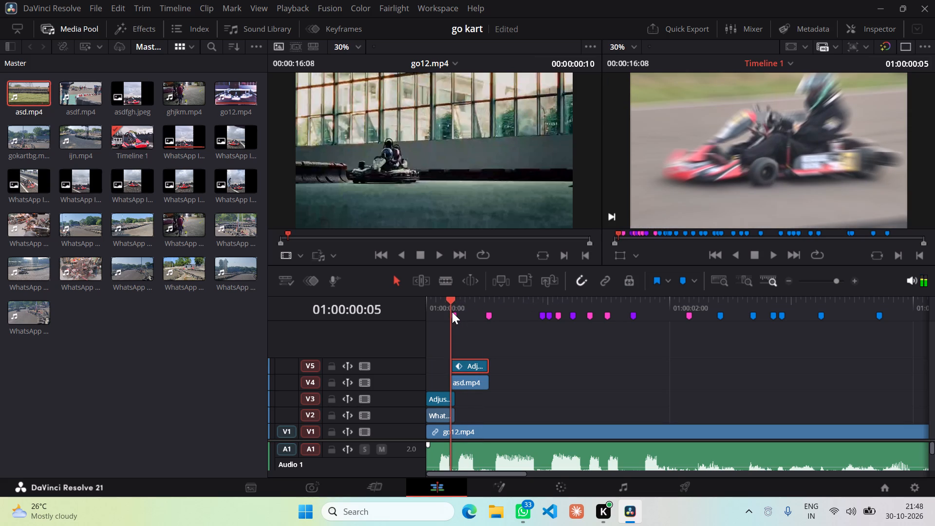
left_click_drag(452, 312, 476, 312)
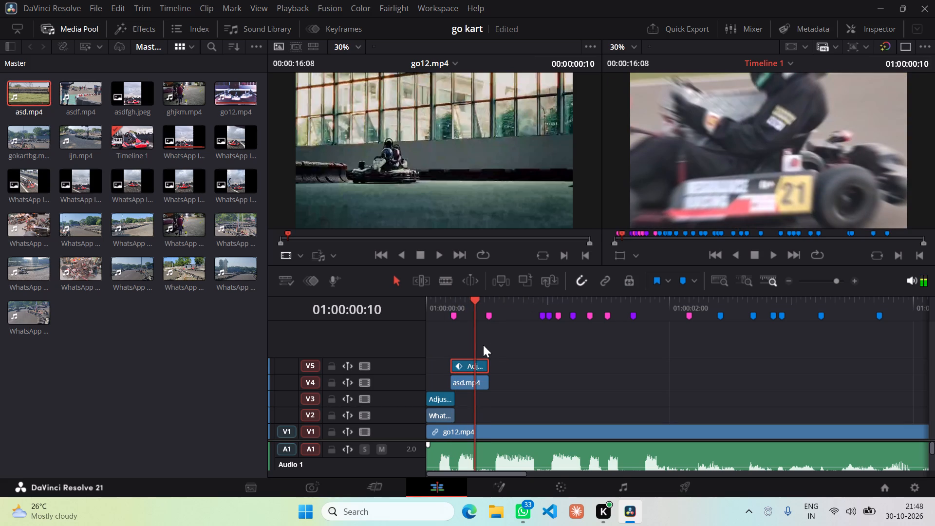
Set Motion Blur to 0.000 in the Transform effect of the Video 5 adjustment clip above asd.mp4.
left_click(866, 27)
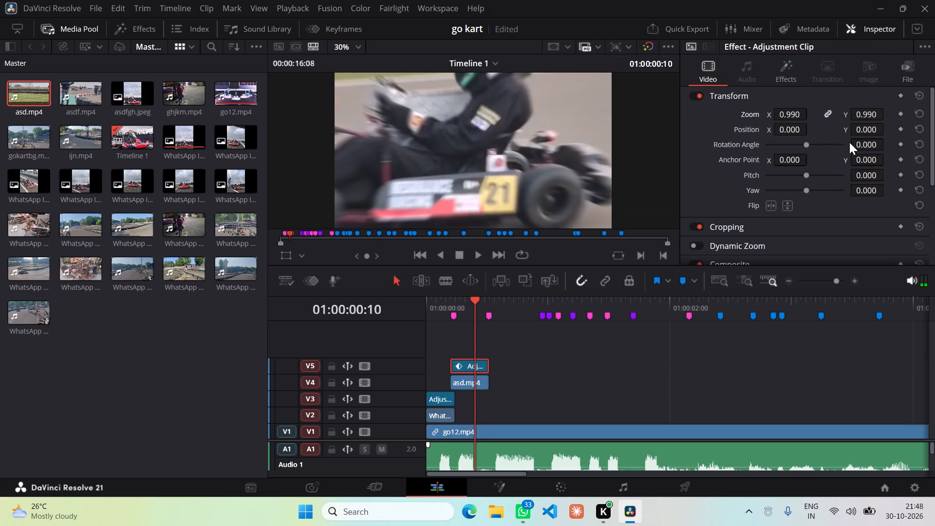
scroll(771, 223, "down", 1)
scroll(771, 223, "up", 2)
scroll(771, 223, "down", 3)
scroll(771, 223, "up", 1)
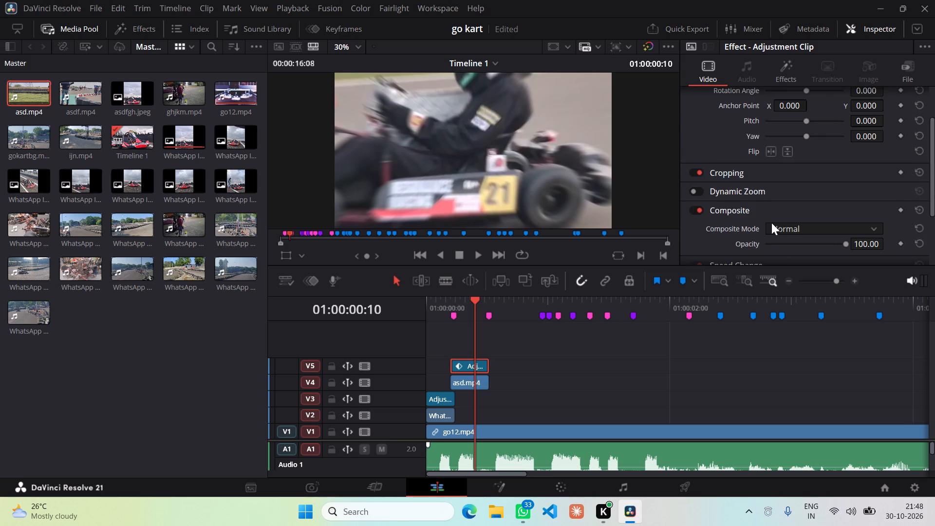
left_click(787, 75)
scroll(797, 175, "up", 2)
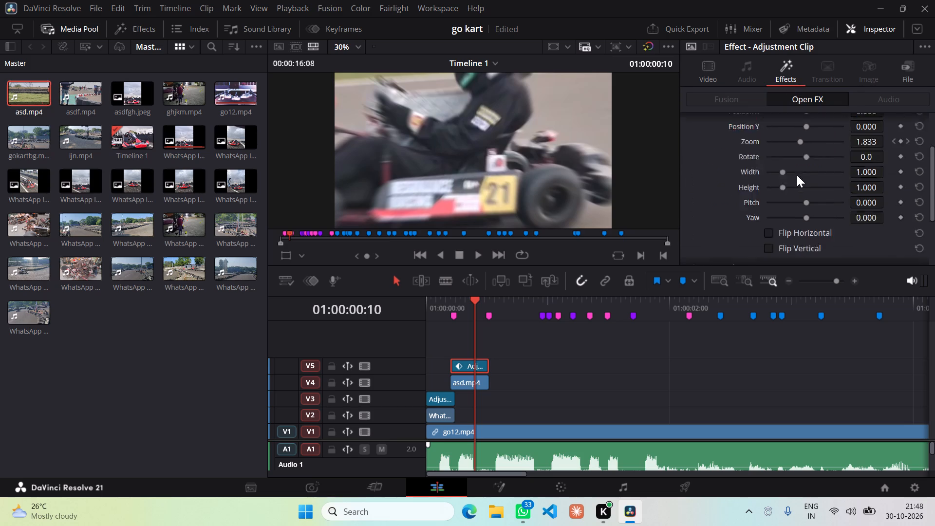
scroll(797, 175, "up", 2)
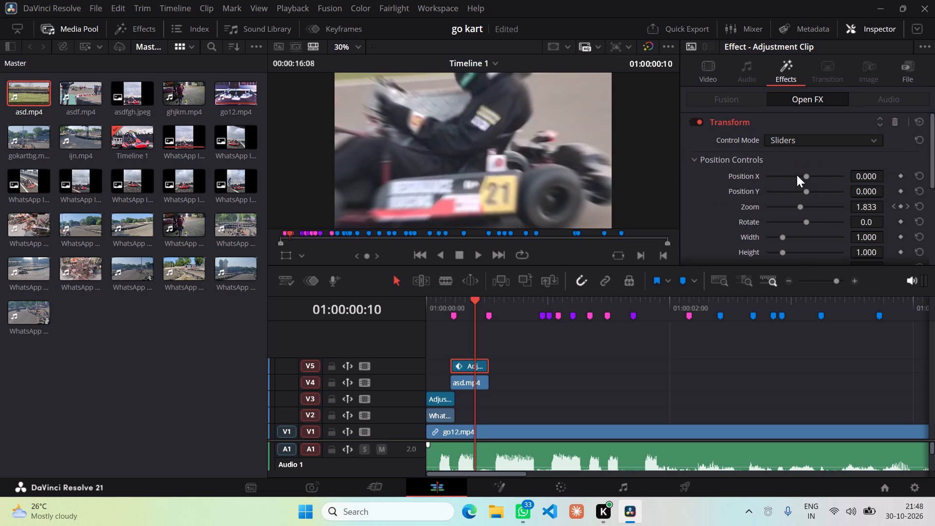
scroll(797, 175, "down", 2)
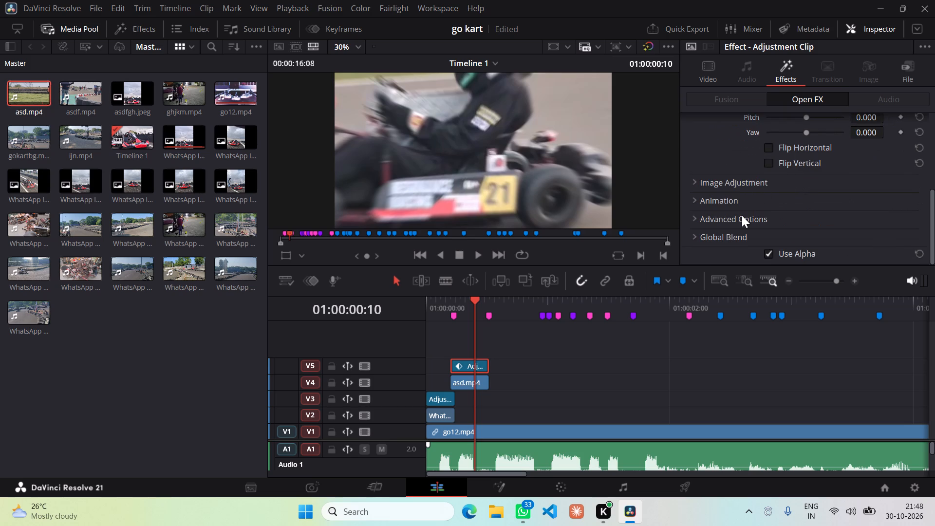
scroll(747, 197, "up", 2)
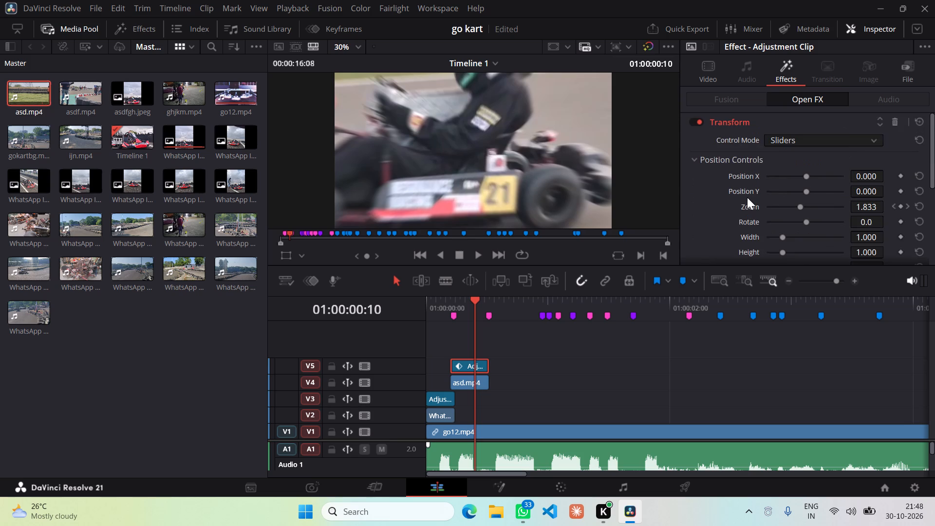
scroll(747, 197, "down", 3)
left_click(747, 197)
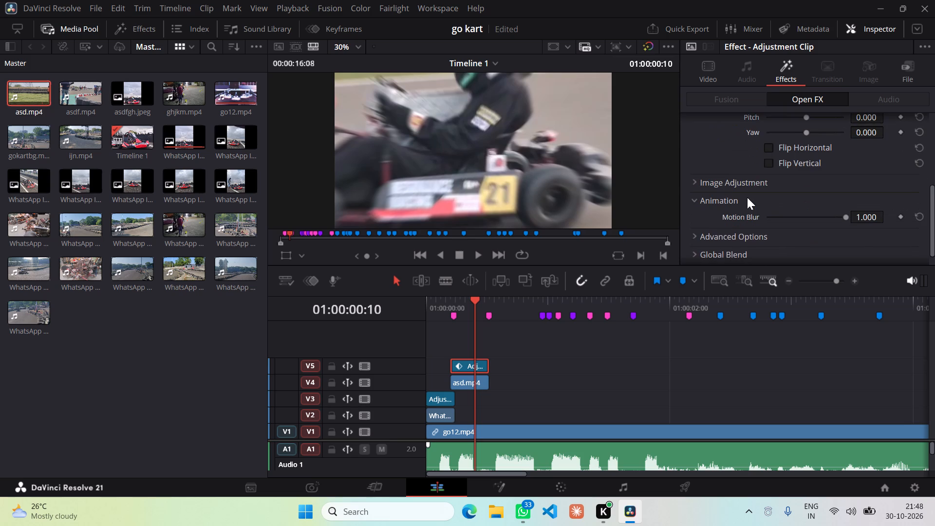
left_click_drag(848, 216, 815, 227)
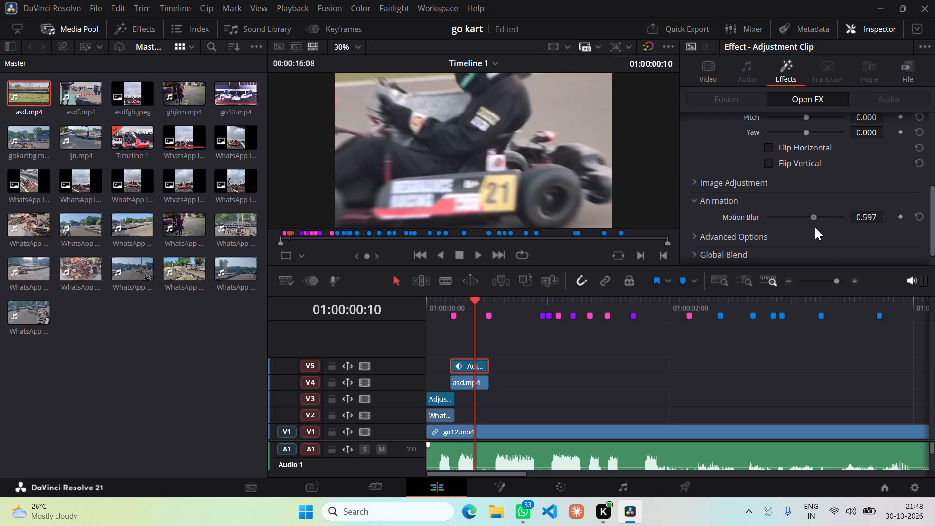
left_click_drag(815, 227, 736, 258)
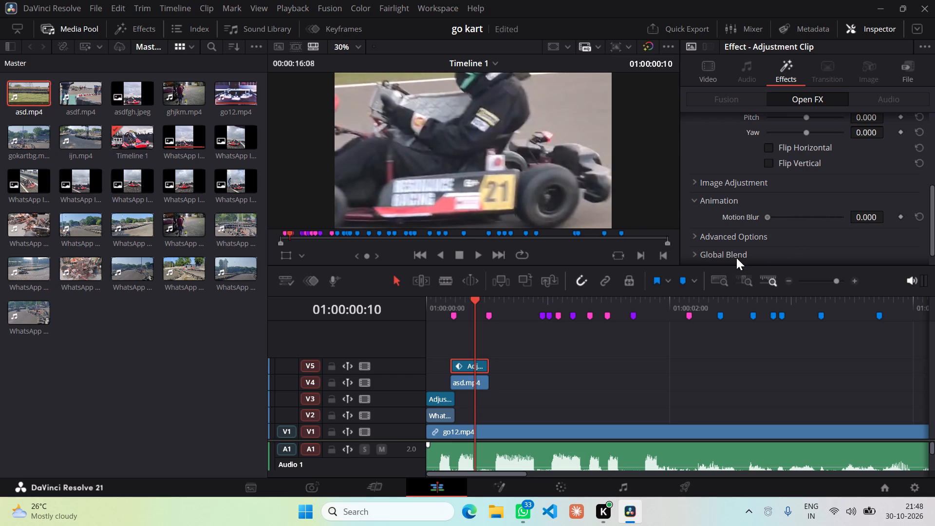
left_click_drag(736, 258, 735, 258)
left_click(868, 36)
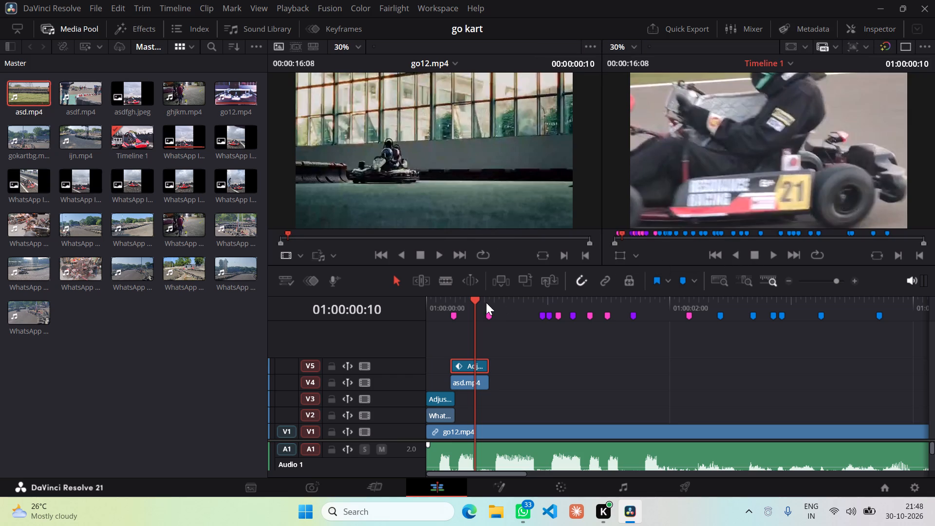
Play the edit twice from the timeline start and scrub back to 01:00:00:16, just past the asd.mp4 clip.
left_click_drag(474, 301, 393, 316)
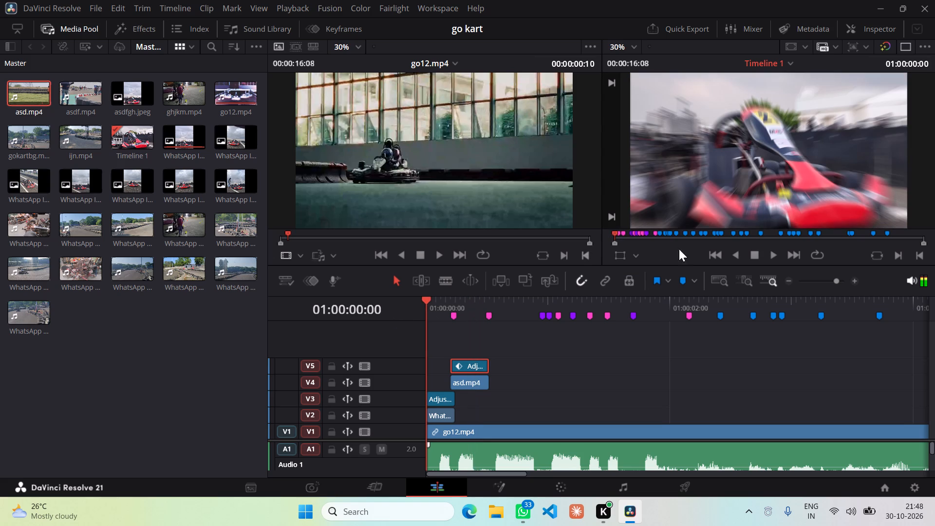
left_click(767, 253)
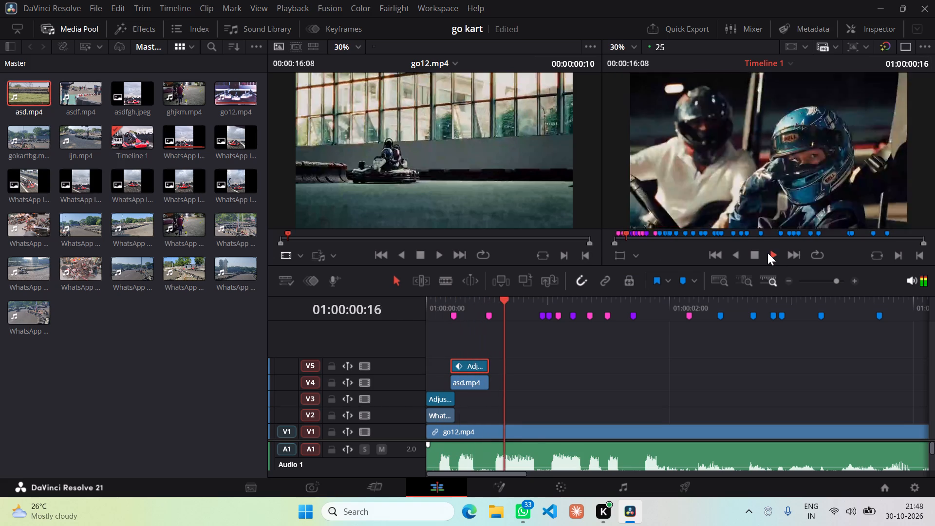
left_click(765, 253)
left_click(754, 254)
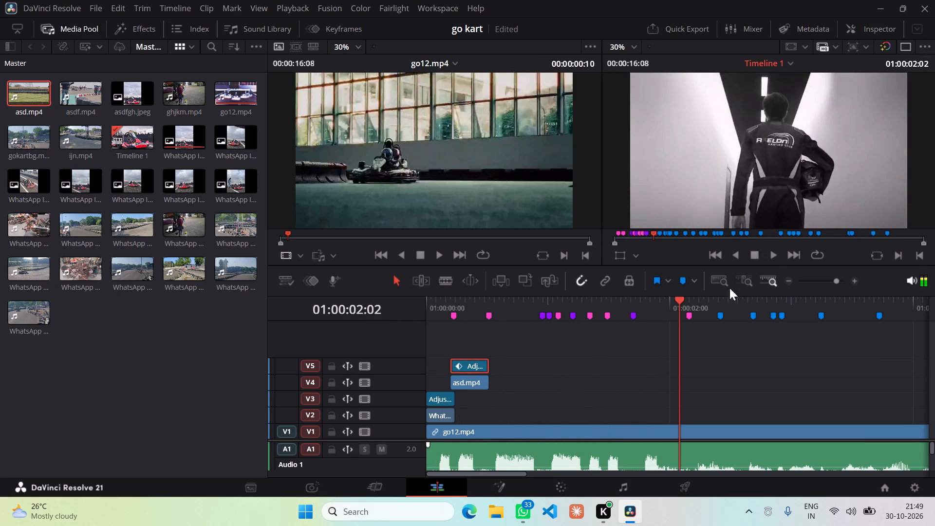
left_click_drag(678, 300, 320, 381)
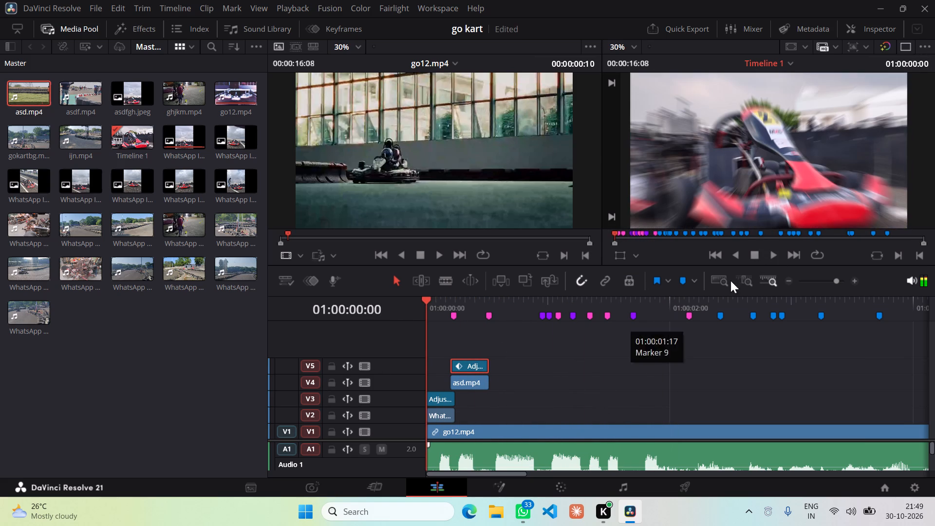
left_click(773, 255)
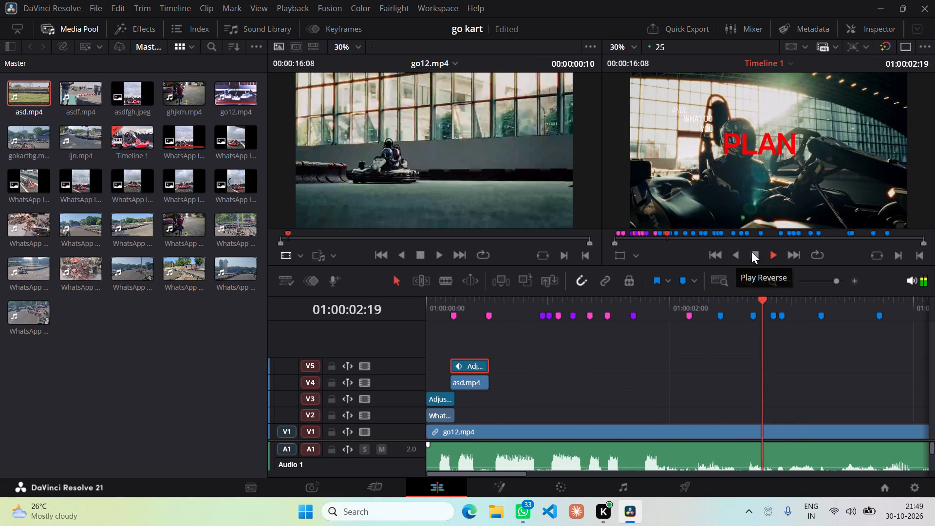
left_click(755, 251)
left_click_drag(800, 298, 588, 303)
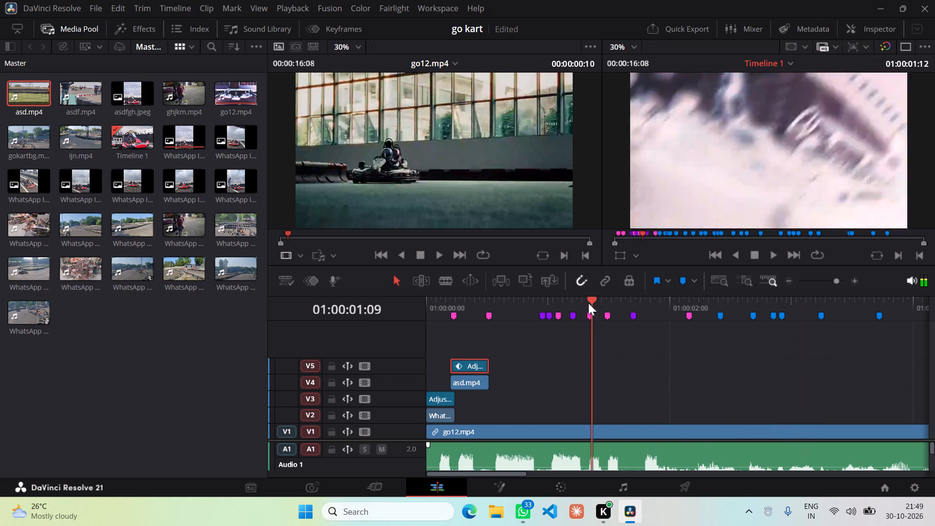
left_click_drag(588, 303, 524, 319)
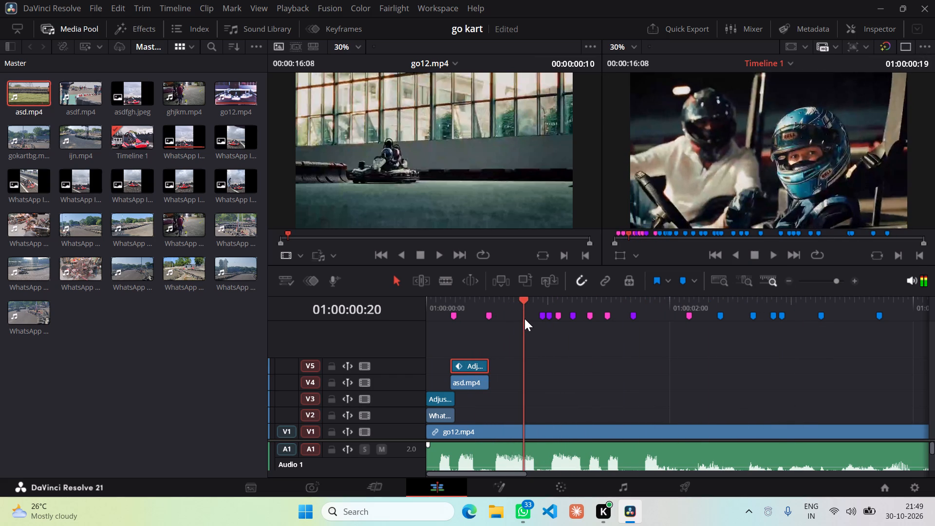
left_click_drag(524, 319, 506, 321)
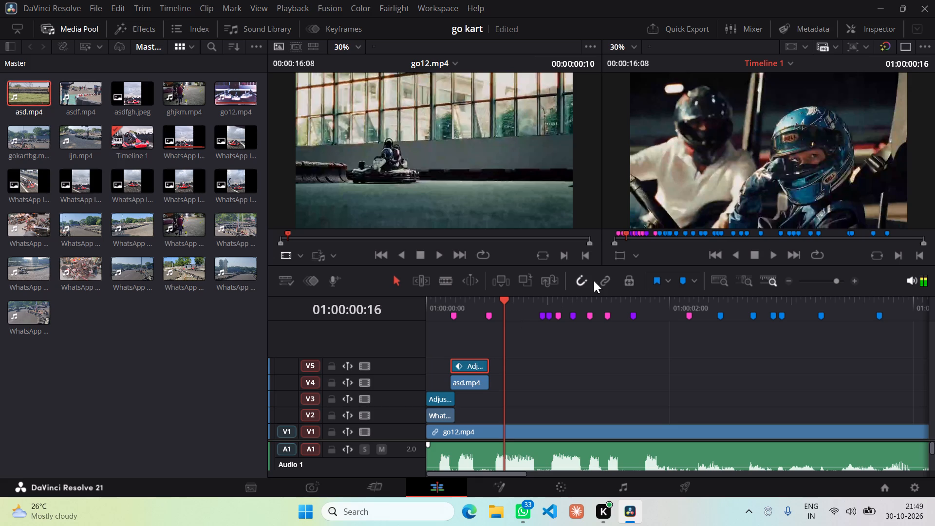
Turn off timeline snapping and move the playhead back toward the end of the asd.mp4 clip.
left_click(580, 281)
left_click_drag(505, 303, 496, 303)
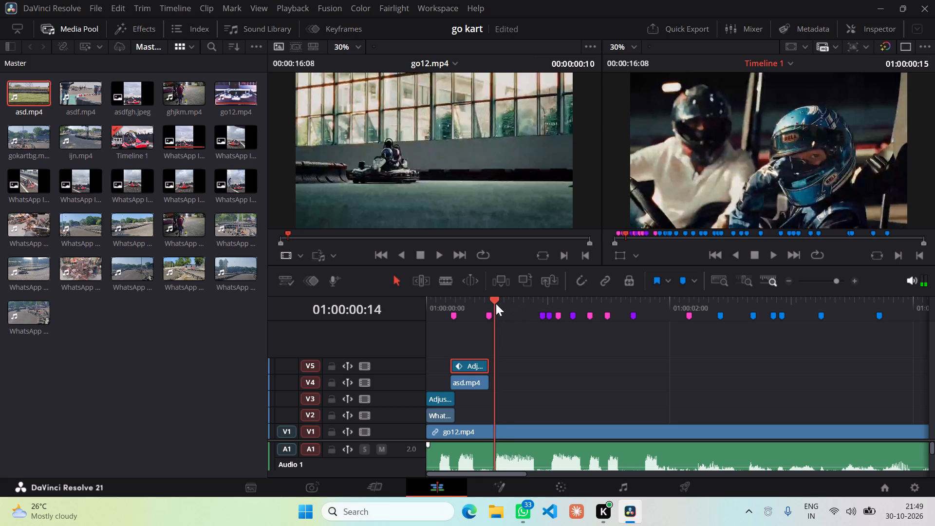
Place WhatsApp Video 2026-10-30 at 20.22.05.mp4 on a new Video 6 track, starting at Marker 2 where asd.mp4 ends.
left_click_drag(496, 303, 521, 307)
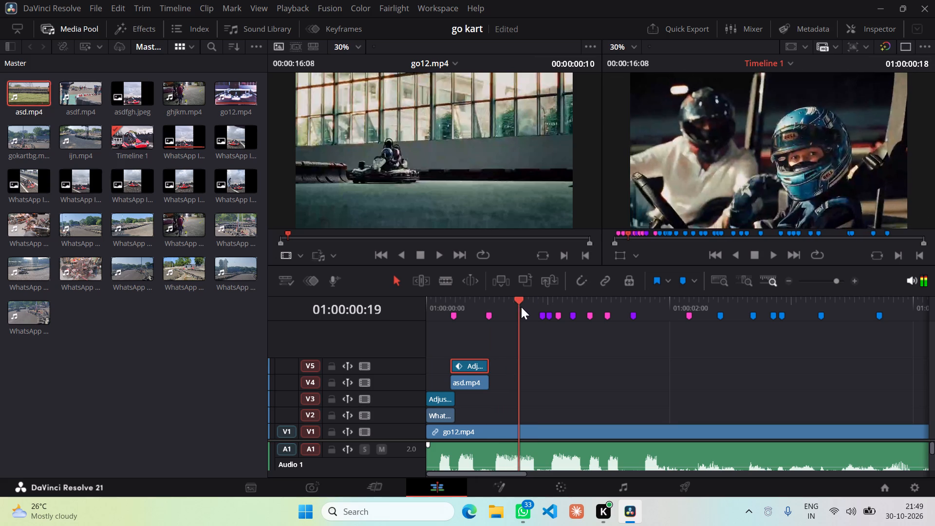
left_click_drag(521, 307, 489, 311)
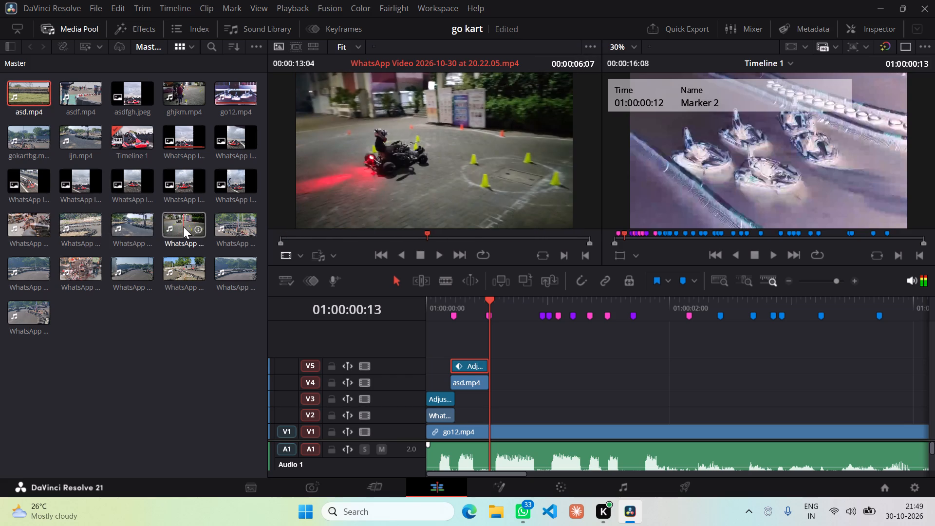
left_click_drag(188, 227, 378, 304)
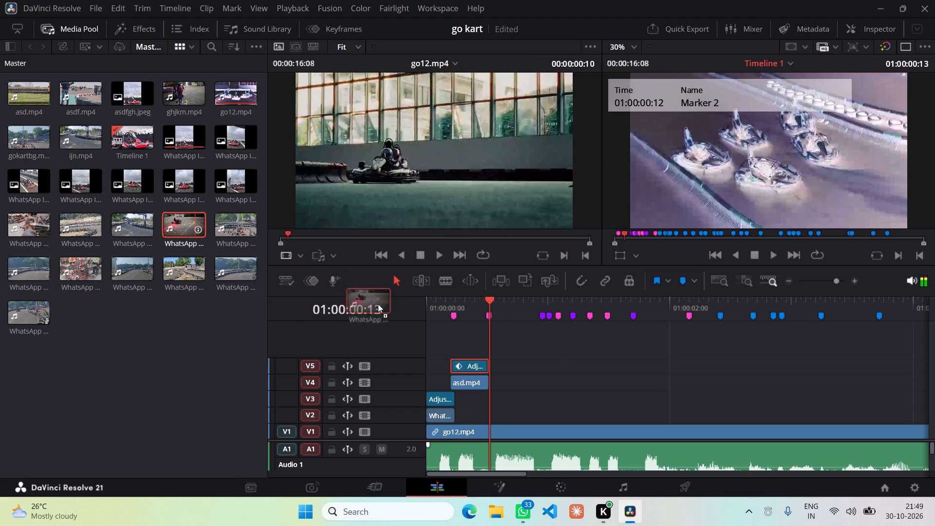
left_click_drag(378, 304, 490, 351)
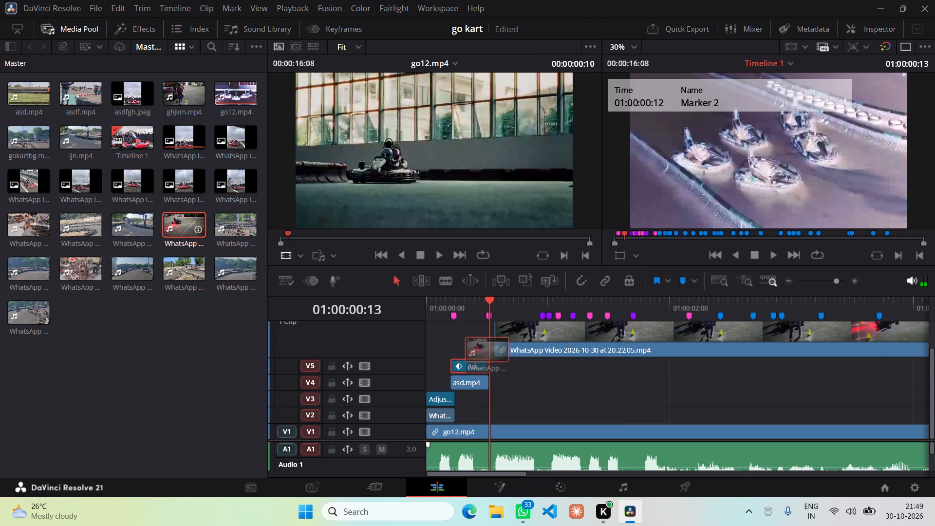
left_click_drag(490, 351, 486, 349)
left_click(486, 349)
Delete the two empty audio tracks between go12.mp4's audio and the WhatsApp video's audio.
scroll(540, 382, "down", 4)
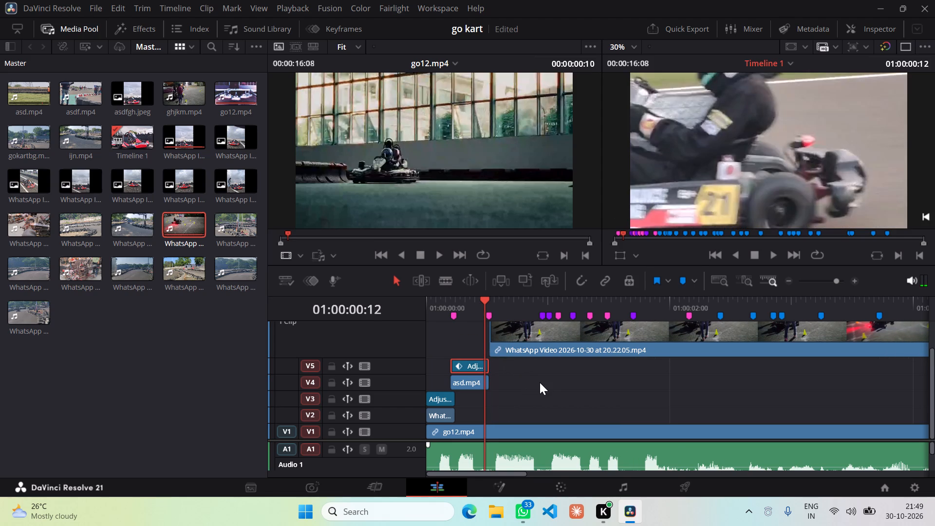
scroll(349, 460, "down", 3)
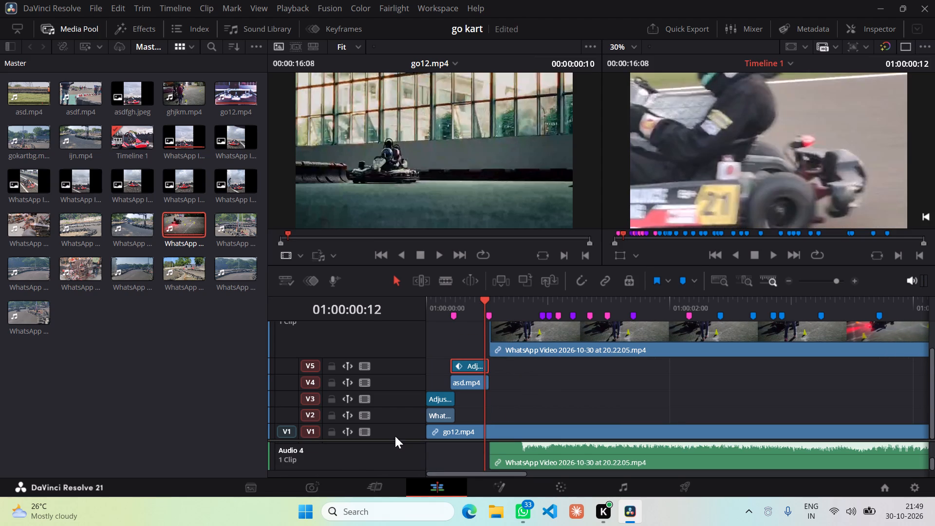
left_click_drag(393, 441, 399, 395)
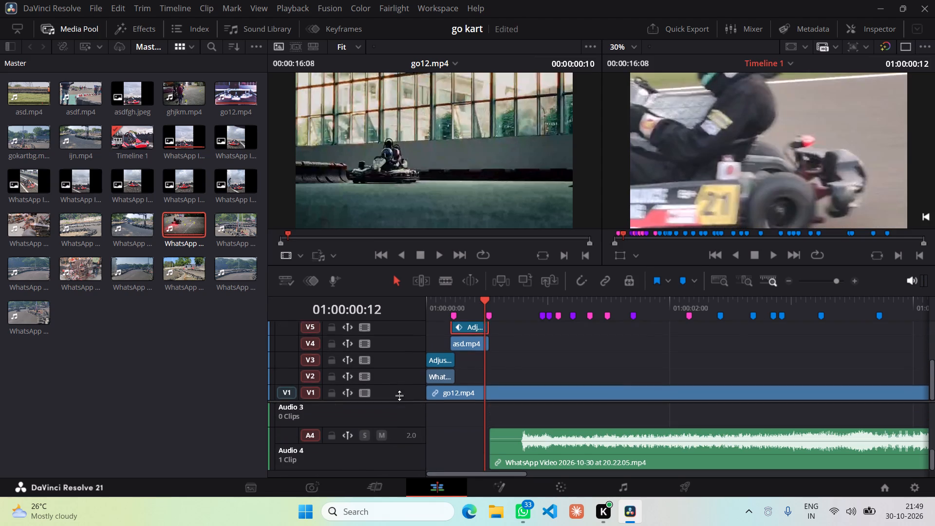
left_click_drag(399, 395, 406, 319)
left_click(371, 366)
right_click(372, 366)
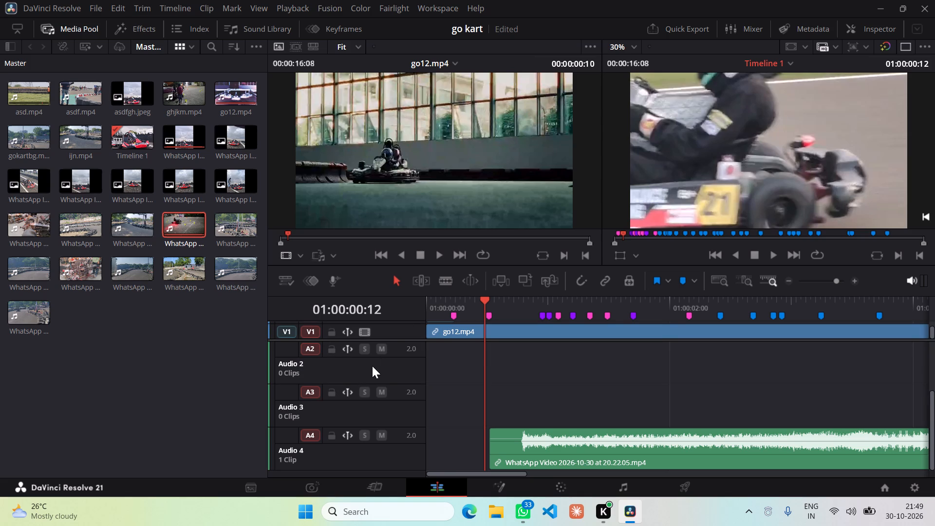
left_click(417, 444)
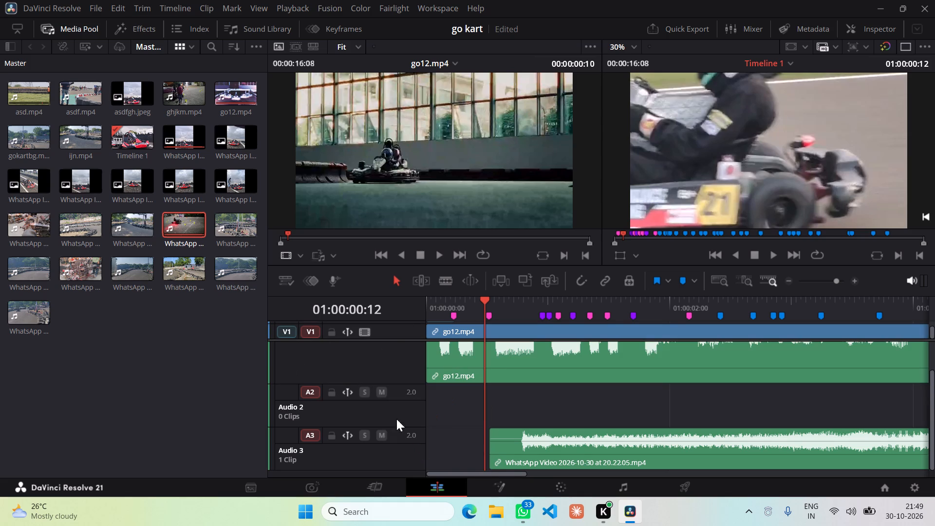
right_click(369, 416)
left_click(414, 345)
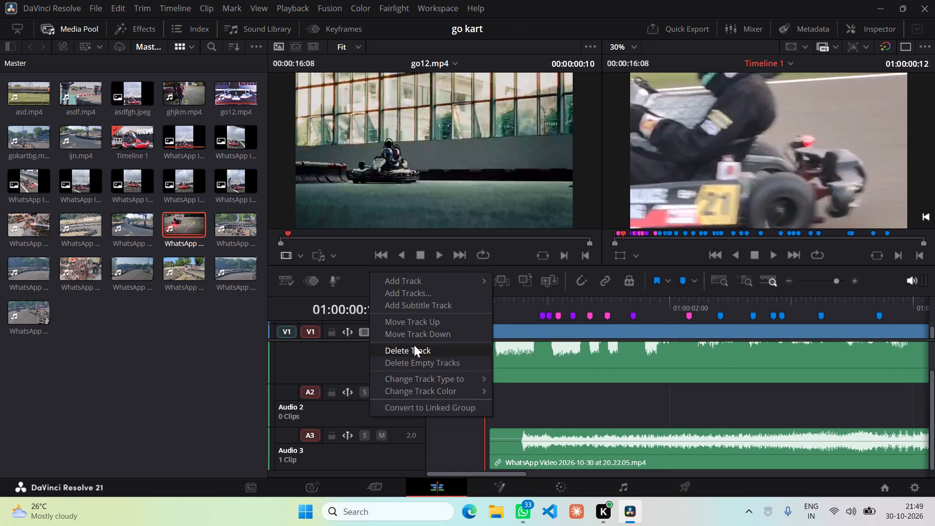
Delete the WhatsApp video's audio clip and remove the emptied Audio 2 track.
left_click(536, 434)
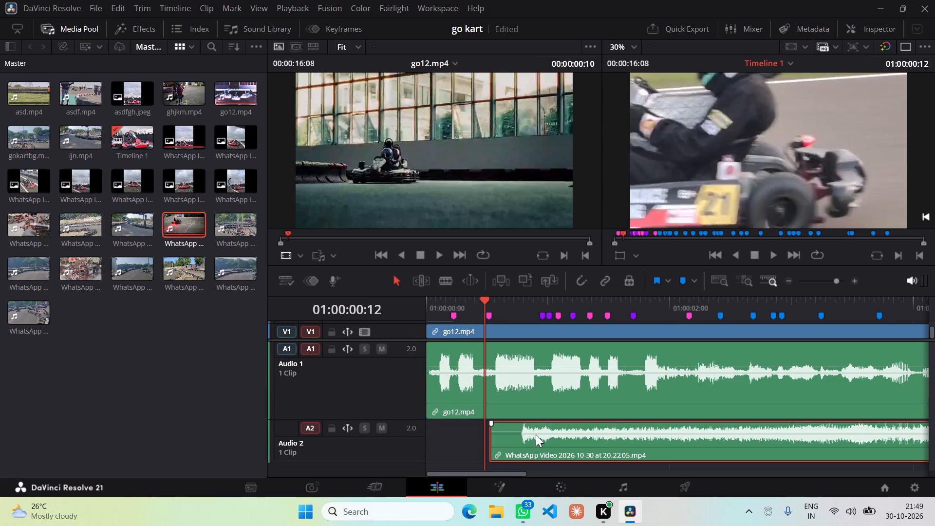
key("BackSpace")
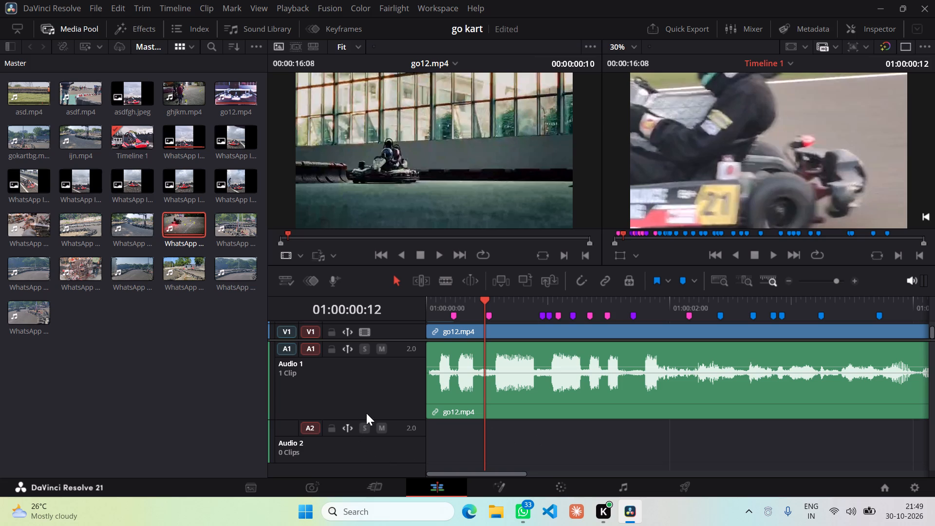
left_click(368, 447)
right_click(368, 447)
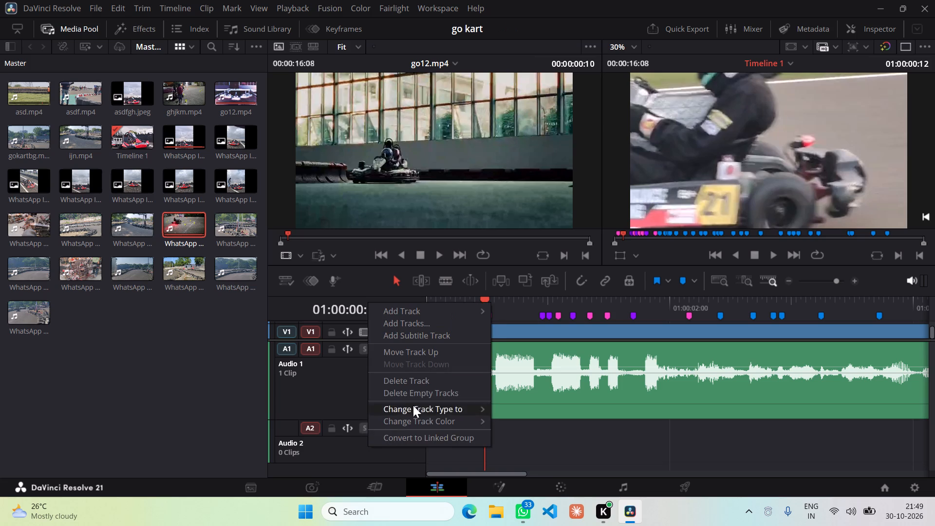
left_click(433, 378)
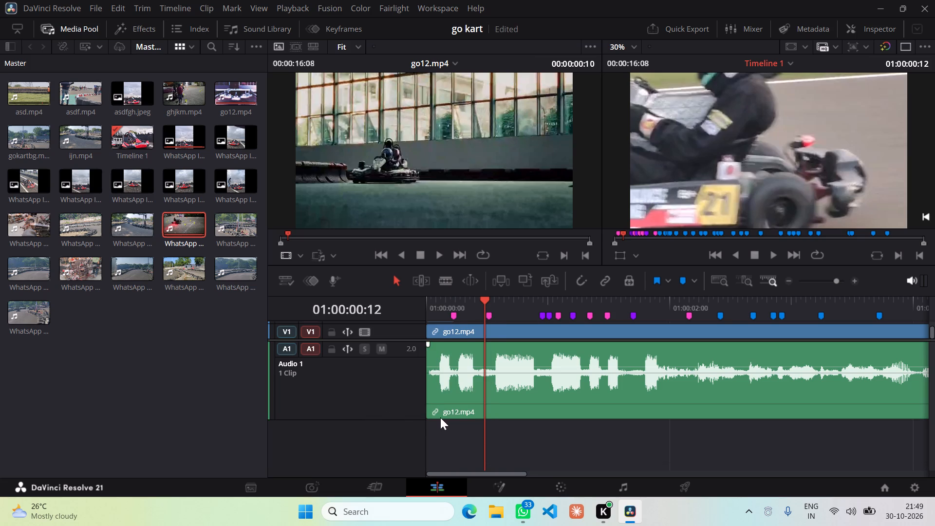
Reduce the Audio 1 track height and give the video tracks more room in the timeline.
left_click_drag(395, 419, 395, 348)
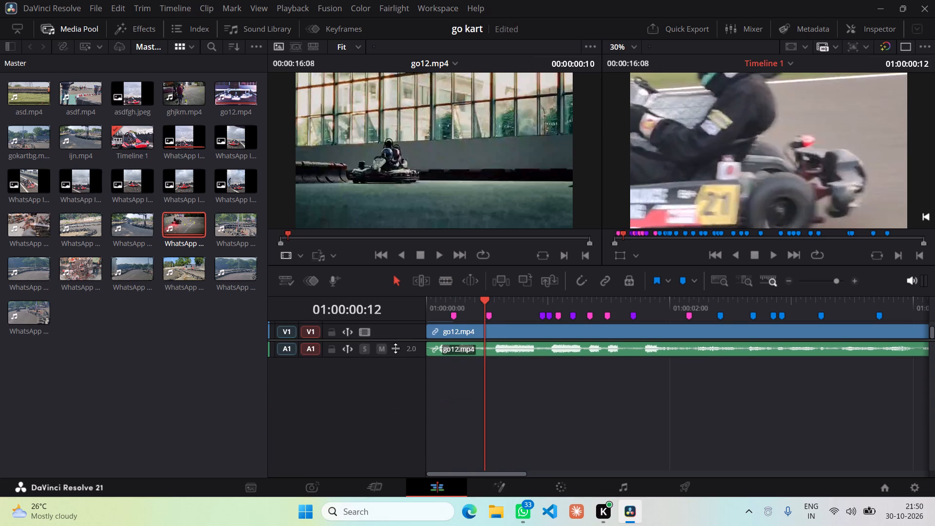
left_click_drag(395, 348, 396, 383)
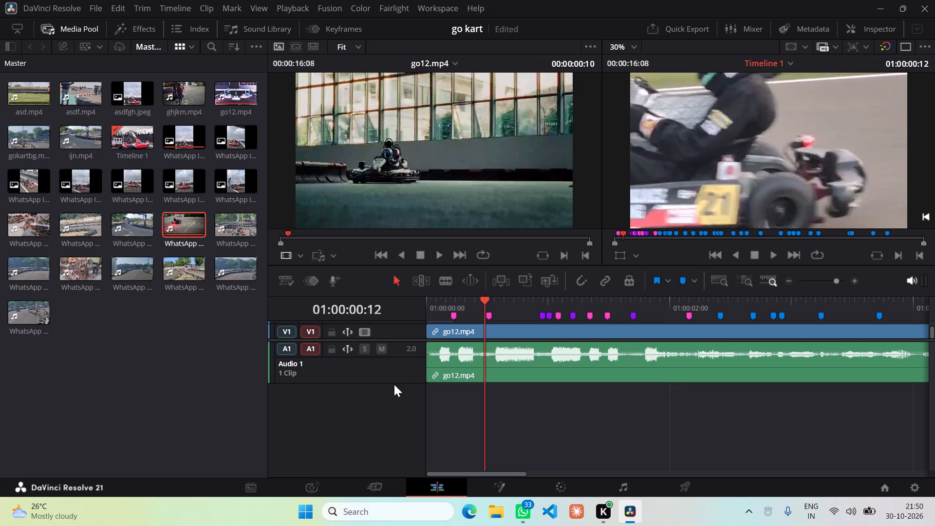
scroll(523, 371, "up", 3)
scroll(546, 328, "up", 2)
scroll(546, 329, "down", 3)
left_click_drag(390, 339, 384, 428)
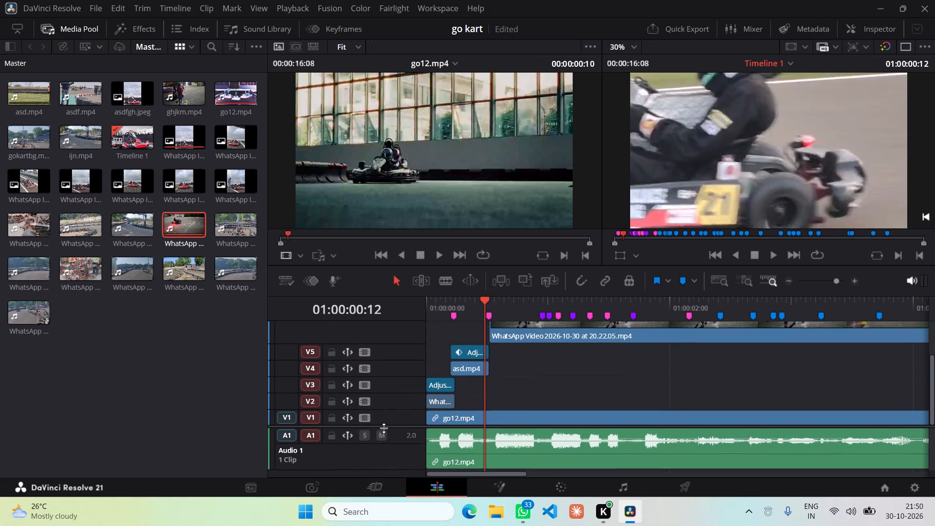
left_click_drag(384, 428, 386, 424)
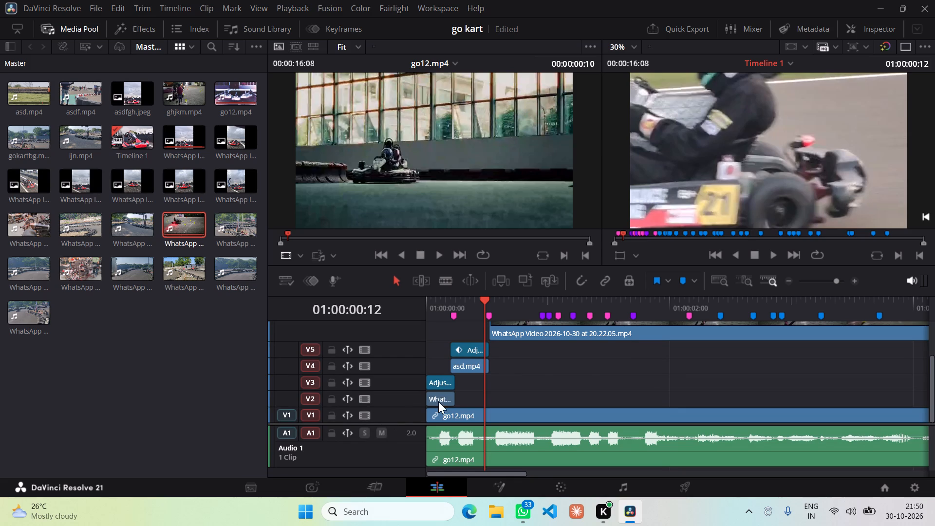
Split the Video 6 WhatsApp clip at 01:00:07:05, as the kart circles the cones, and delete the part before the cut.
scroll(582, 370, "up", 1)
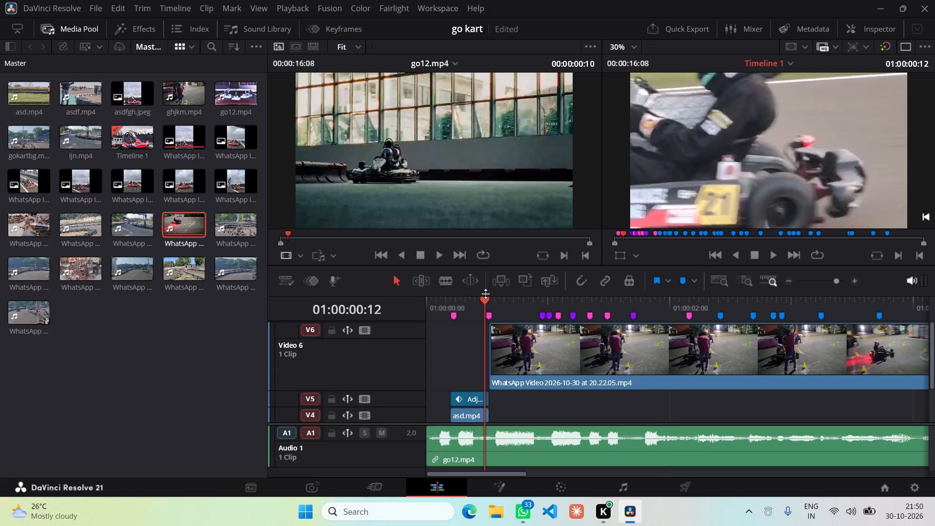
left_click_drag(485, 300, 511, 300)
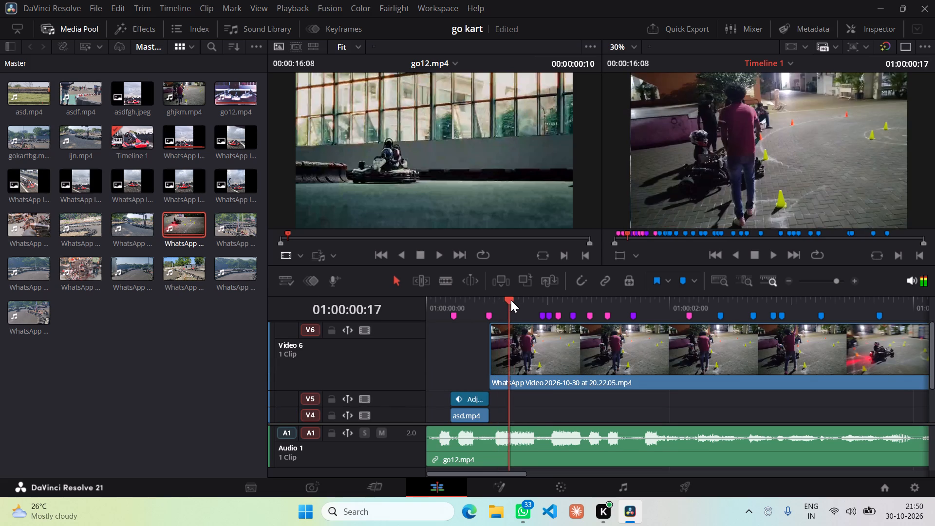
left_click_drag(511, 300, 801, 304)
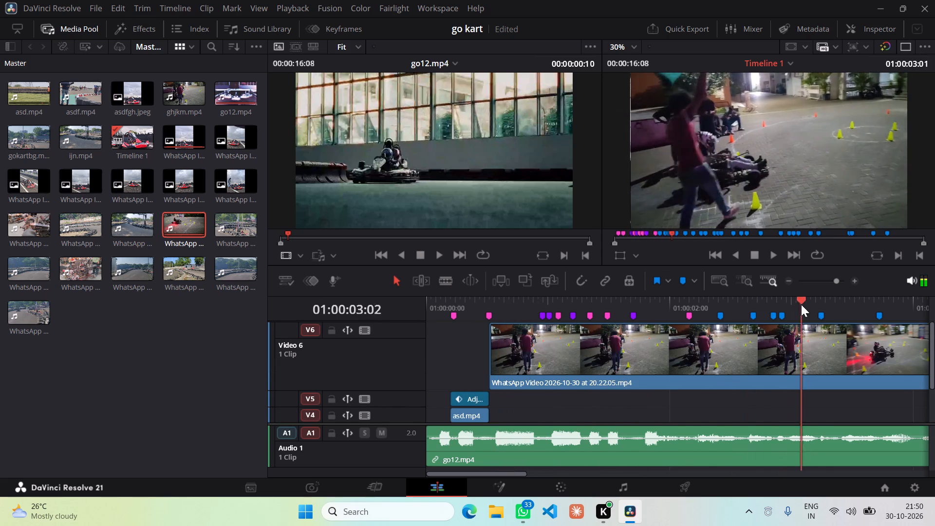
left_click_drag(801, 304, 918, 304)
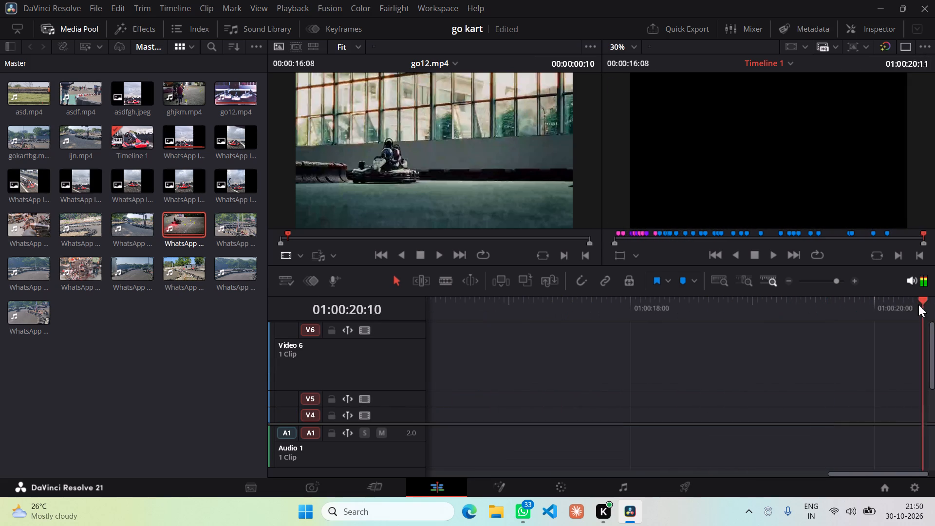
left_click_drag(918, 304, 613, 319)
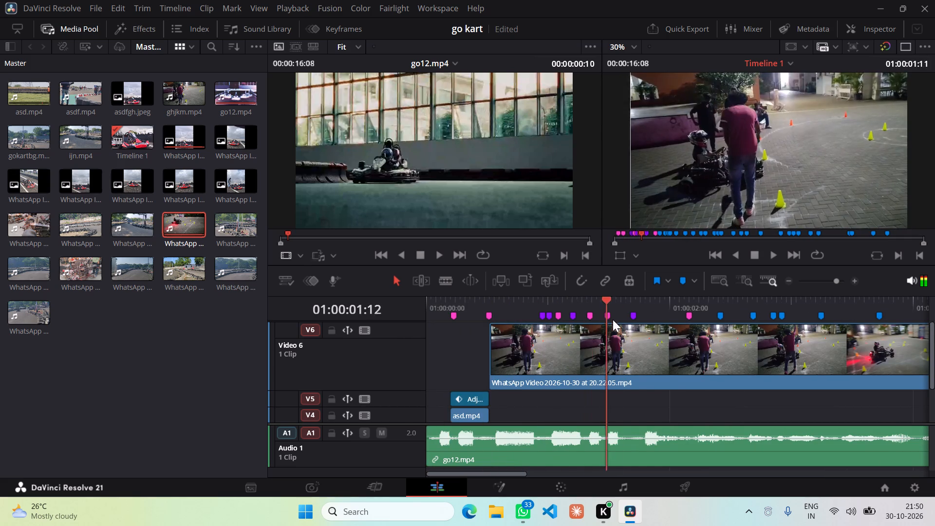
left_click_drag(613, 319, 807, 319)
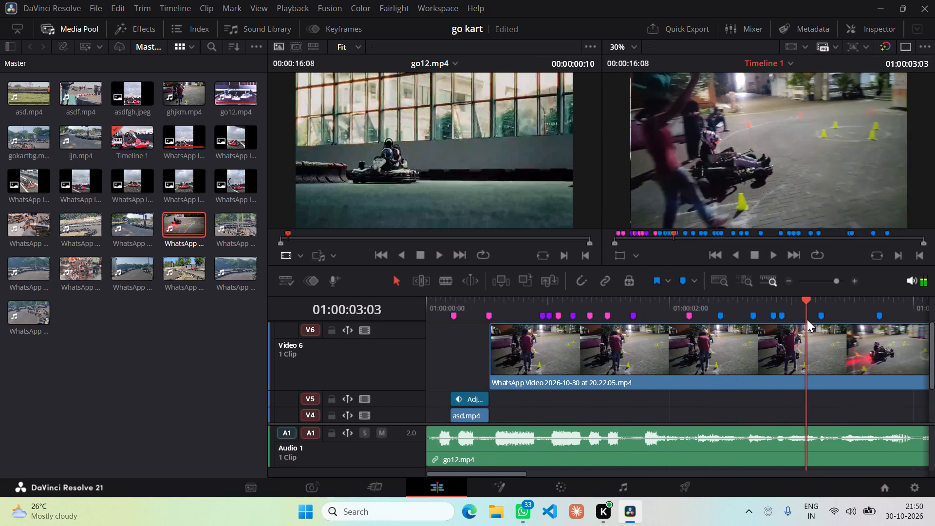
left_click_drag(807, 319, 904, 311)
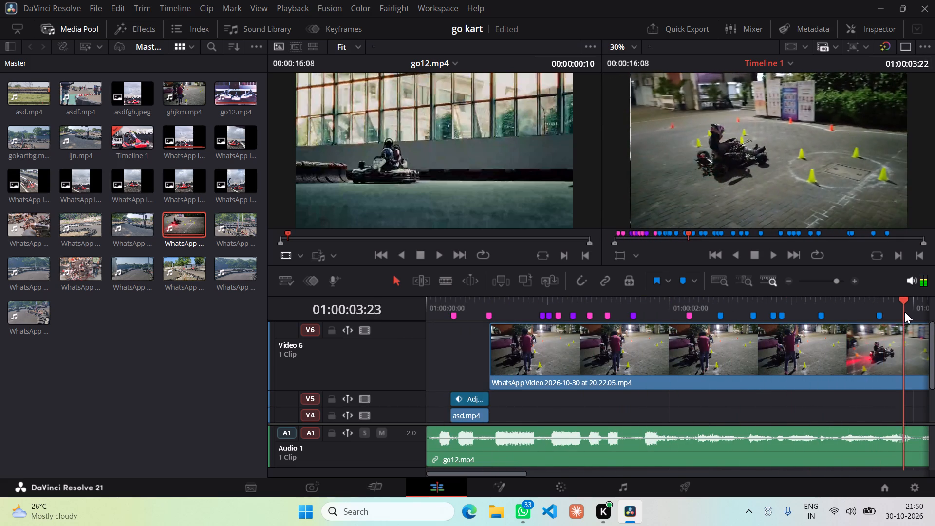
left_click_drag(904, 311, 676, 334)
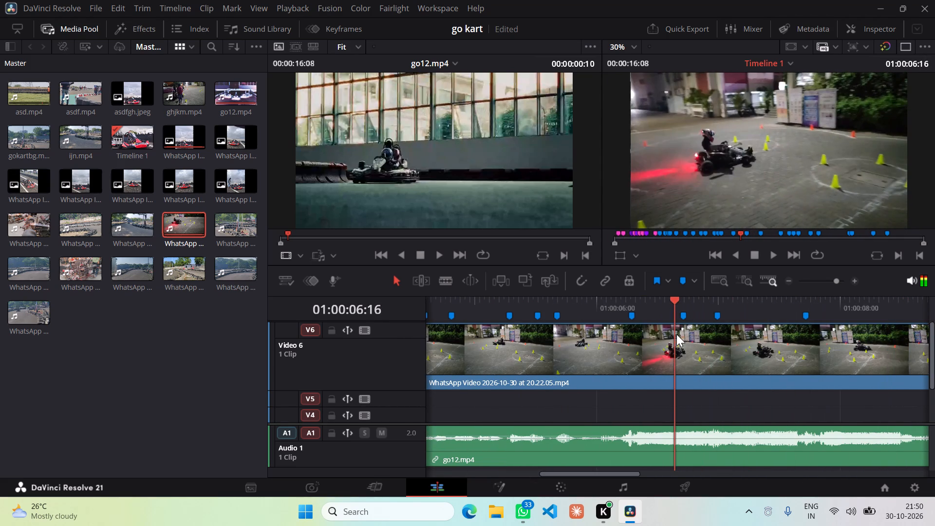
left_click_drag(676, 334, 744, 334)
left_click(744, 334)
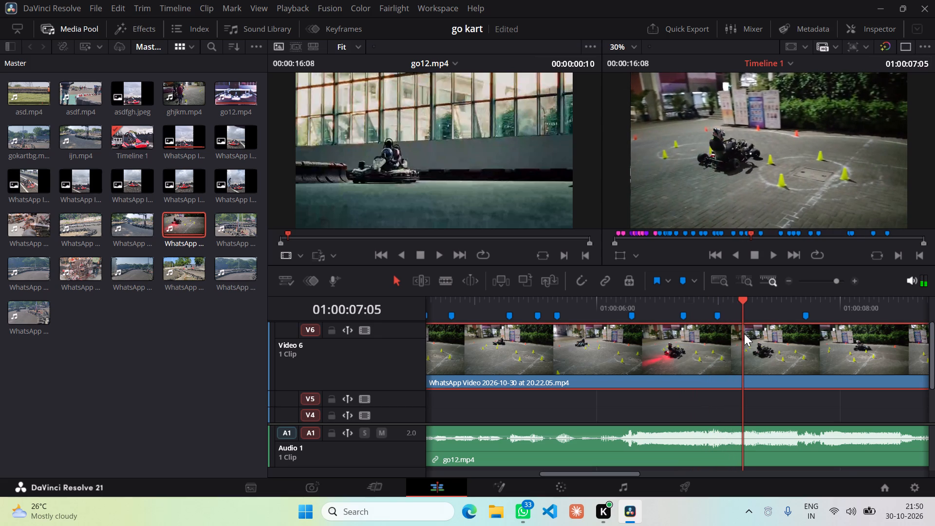
key("ctrl+b")
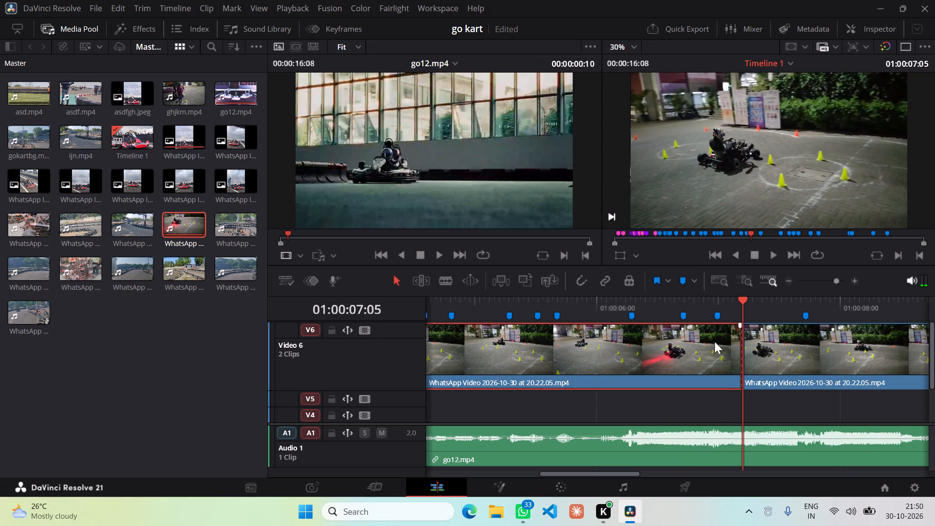
key("BackSpace")
Move the remaining WhatsApp clip on Video 6 back to start at Marker 2, right after asd.mp4.
left_click(779, 355)
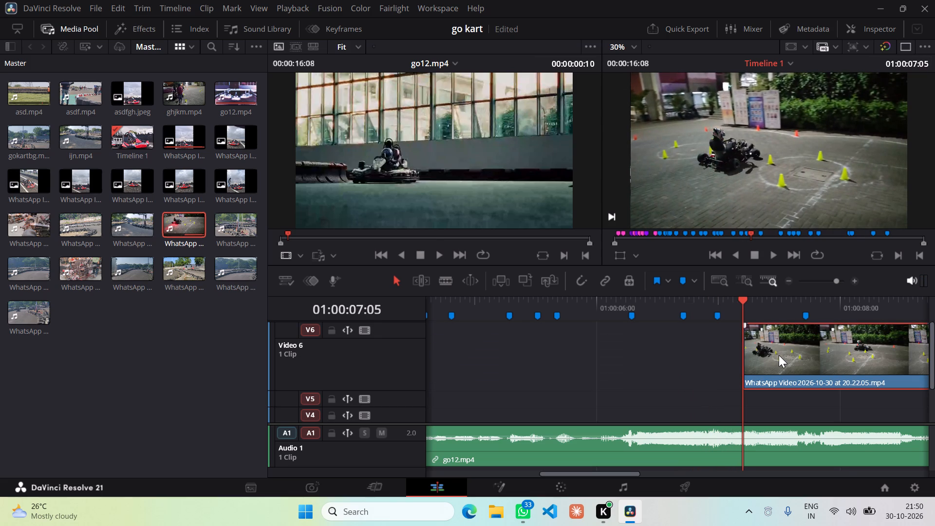
left_click_drag(779, 355, 653, 363)
left_click_drag(785, 366, 778, 366)
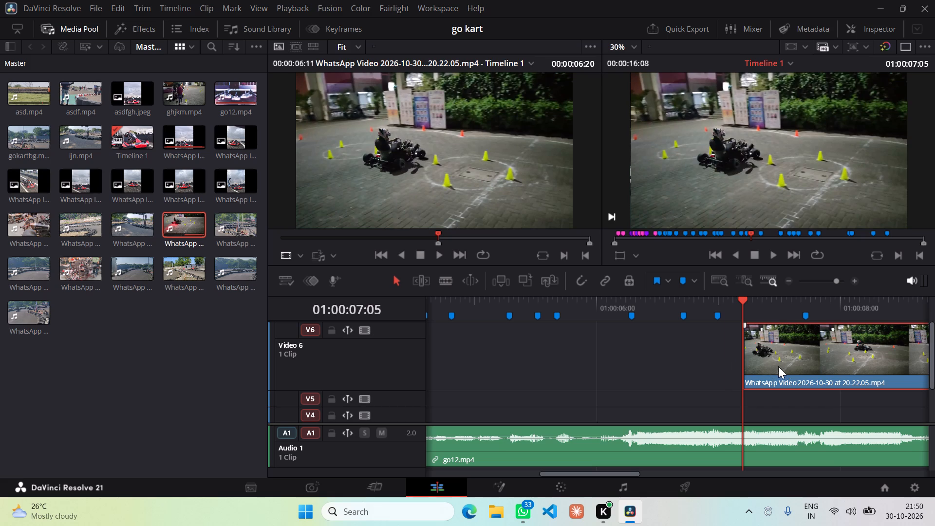
left_click_drag(778, 366, 521, 365)
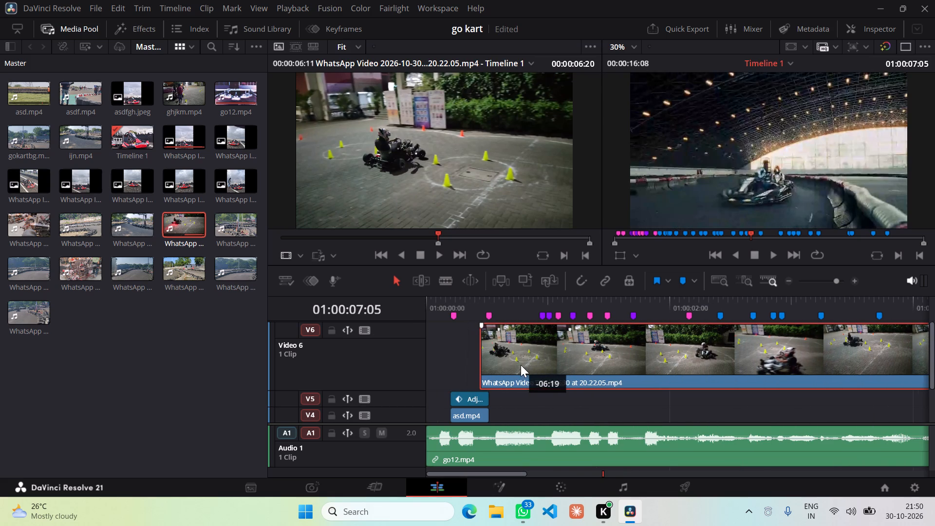
left_click_drag(521, 365, 531, 365)
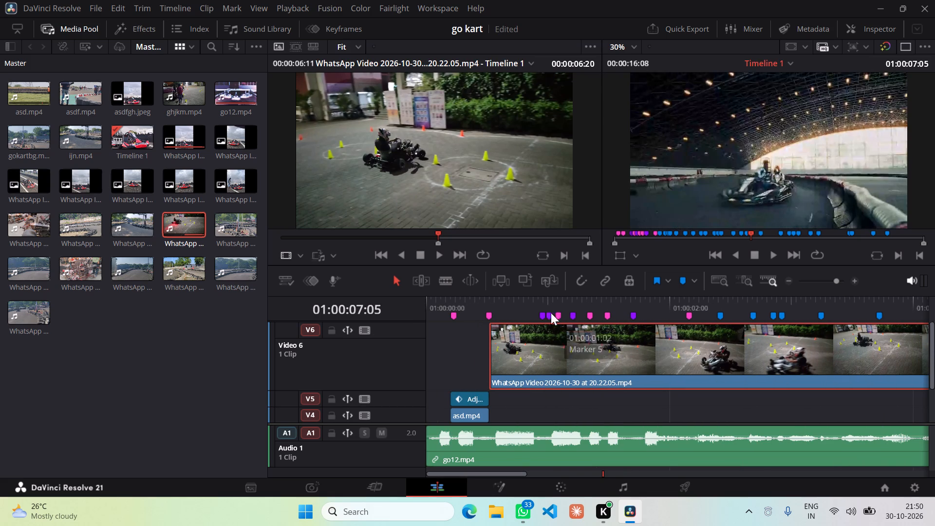
Scrub through the start of the WhatsApp clip on Video 6 against the beat markers to examine the kart's movement.
left_click(523, 303)
left_click_drag(523, 297, 499, 299)
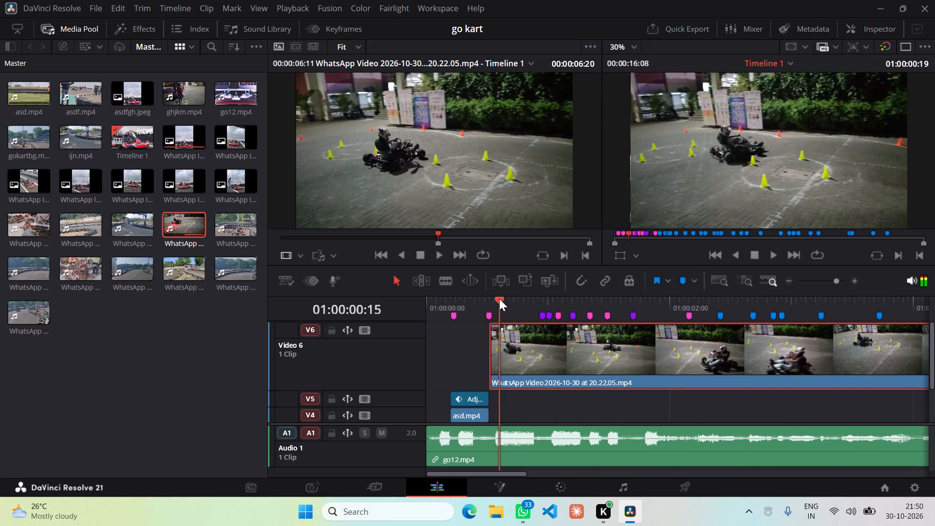
left_click_drag(499, 299, 622, 301)
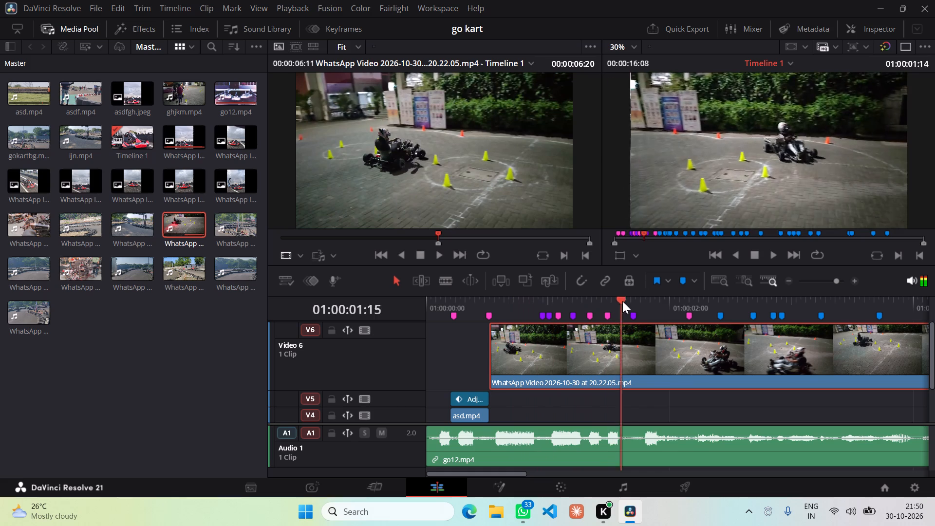
left_click_drag(622, 301, 739, 301)
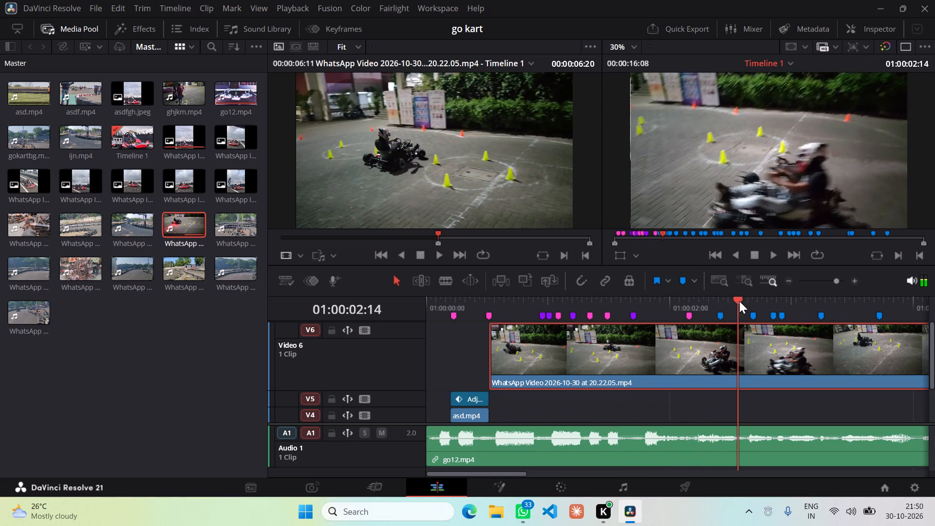
left_click_drag(739, 301, 696, 309)
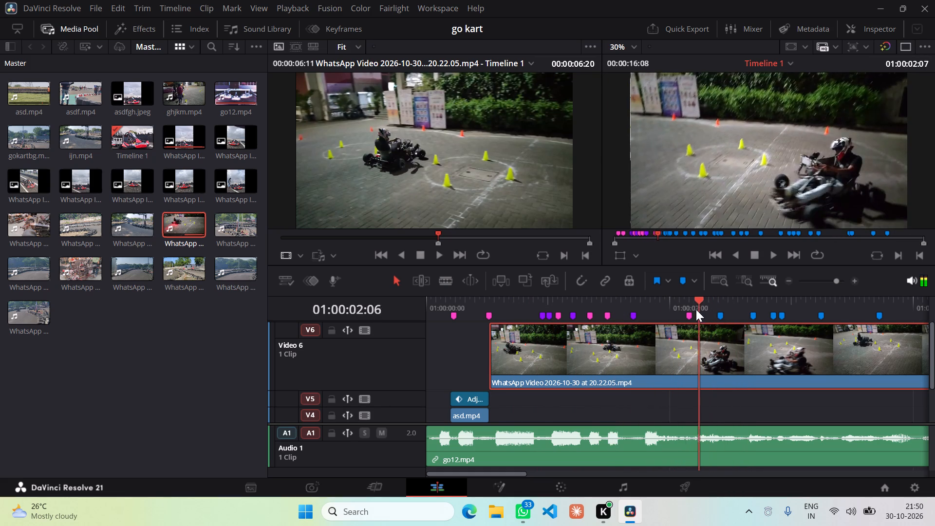
left_click_drag(696, 309, 578, 328)
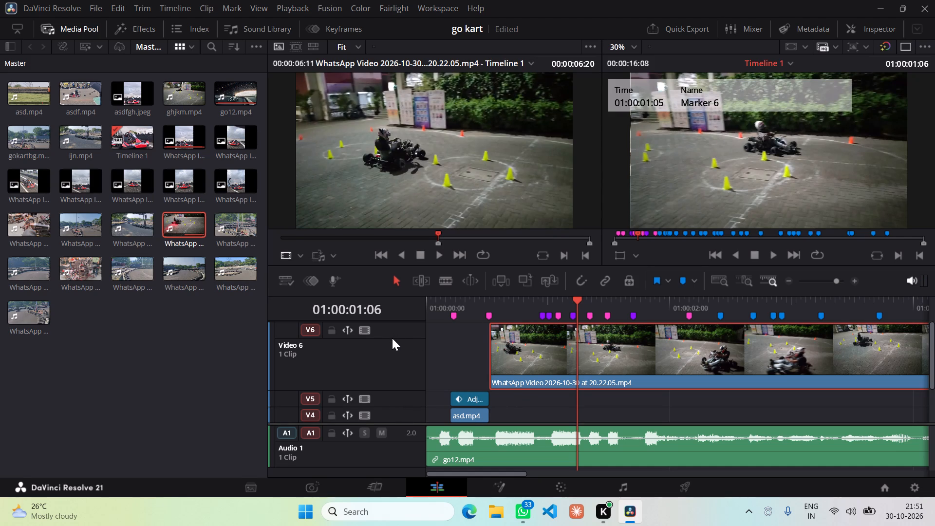
Reduce the Video 6 track to minimum height so all the video tracks fit in the timeline.
left_click_drag(392, 322, 376, 391)
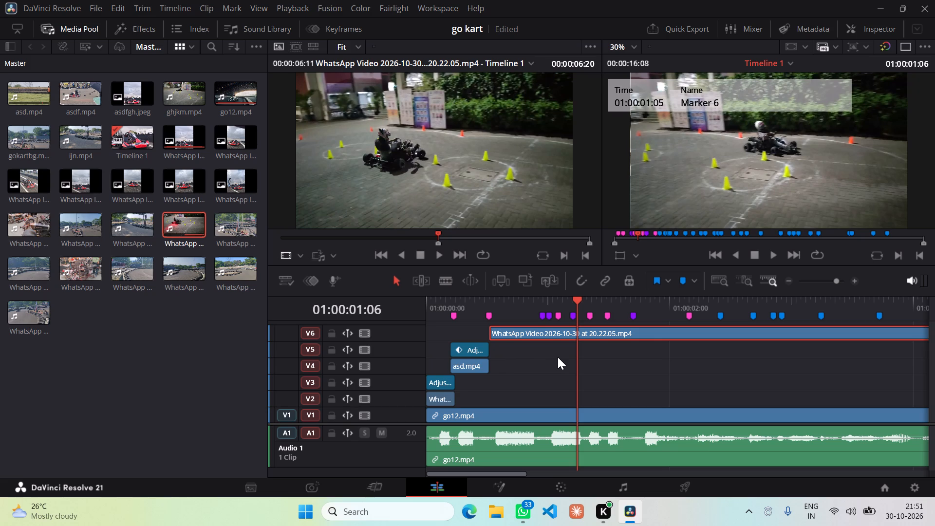
Scrub onward through the Video 6 WhatsApp clip from Marker 6 to about 01:00:03:03 to examine the kart's pass around the cones.
left_click_drag(578, 301, 620, 299)
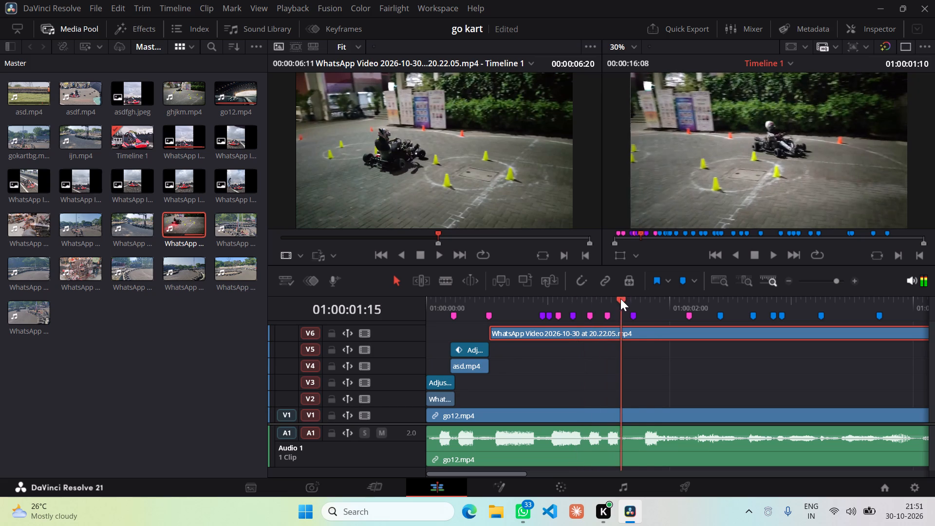
left_click_drag(620, 299, 665, 295)
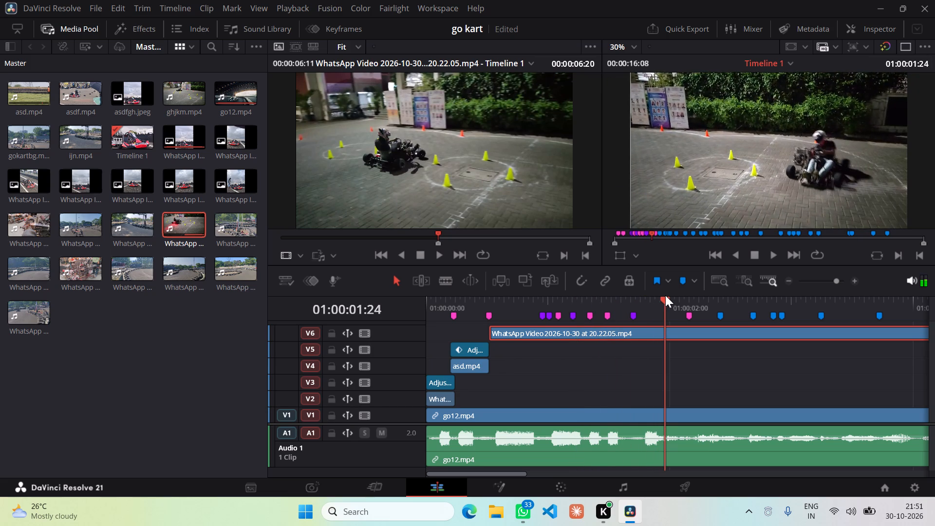
left_click_drag(665, 295, 736, 295)
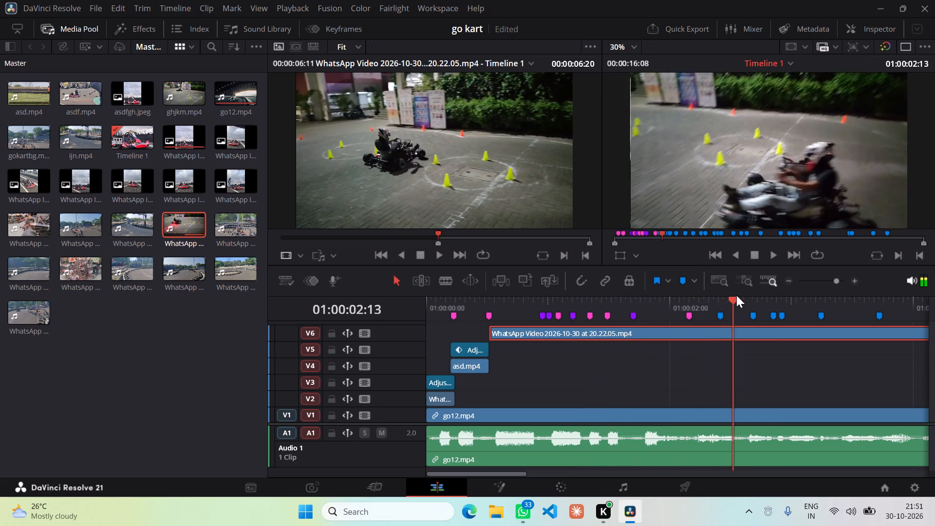
left_click_drag(736, 295, 806, 295)
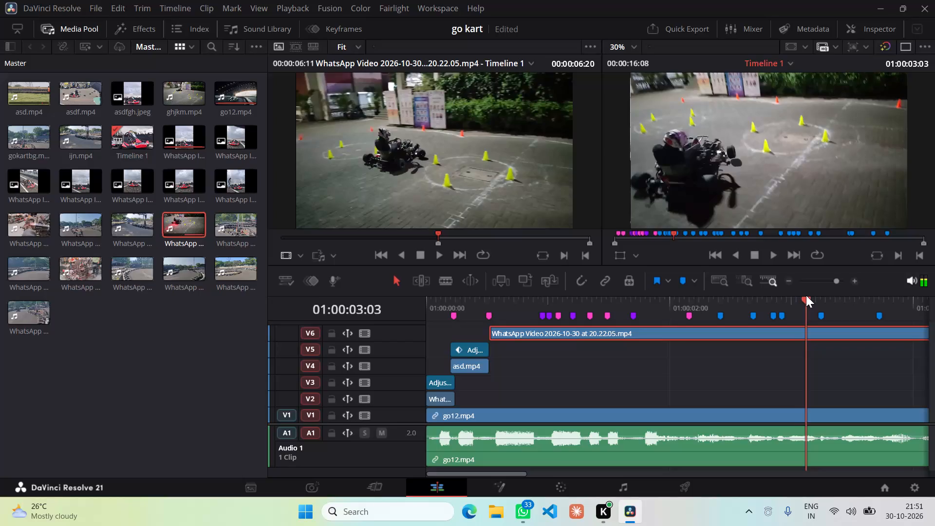
Scrub the WhatsApp Video 2026-10-30 at 20.22.05.mp4 clip on Video 6 back to 01:00:02:02 and delete it from the timeline.
left_click_drag(806, 295, 677, 319)
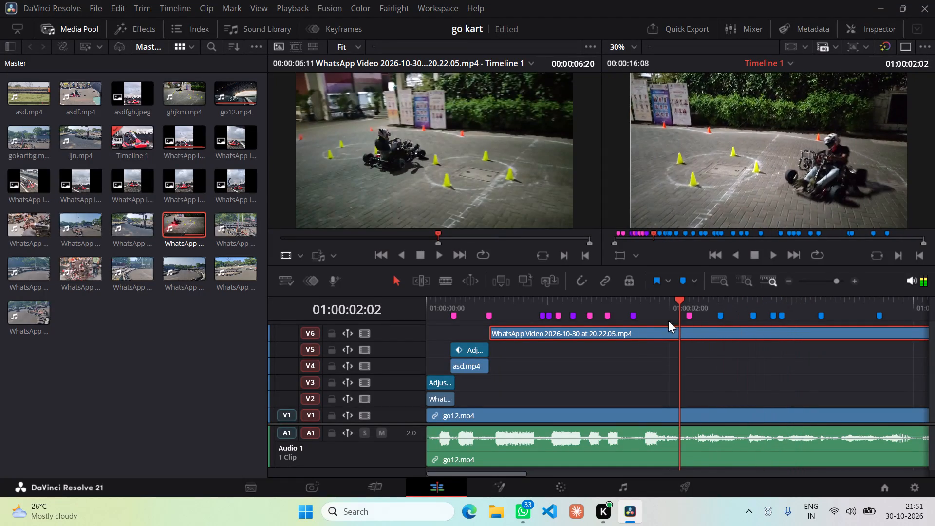
key("BackSpace")
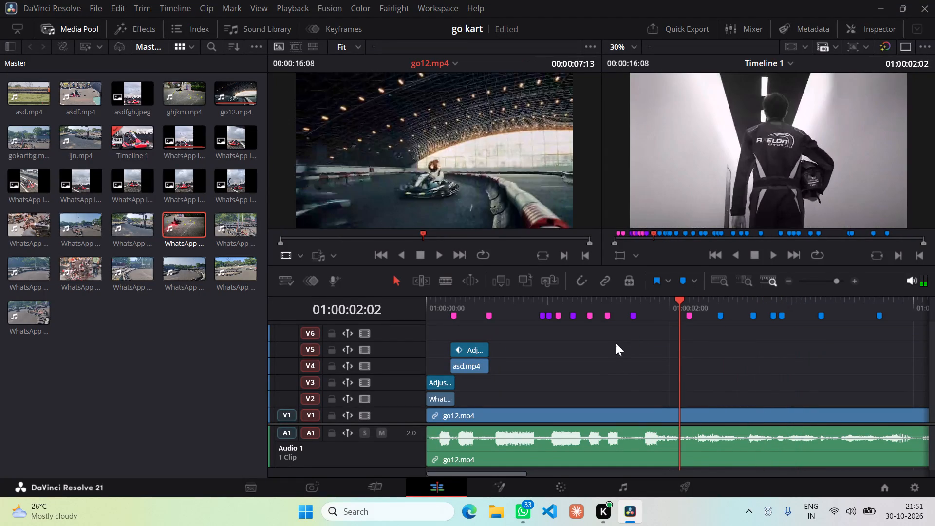
Scrub the timeline back to 01:00:00:07 to review the kart 21 shot in asd.mp4.
left_click_drag(680, 299, 680, 299)
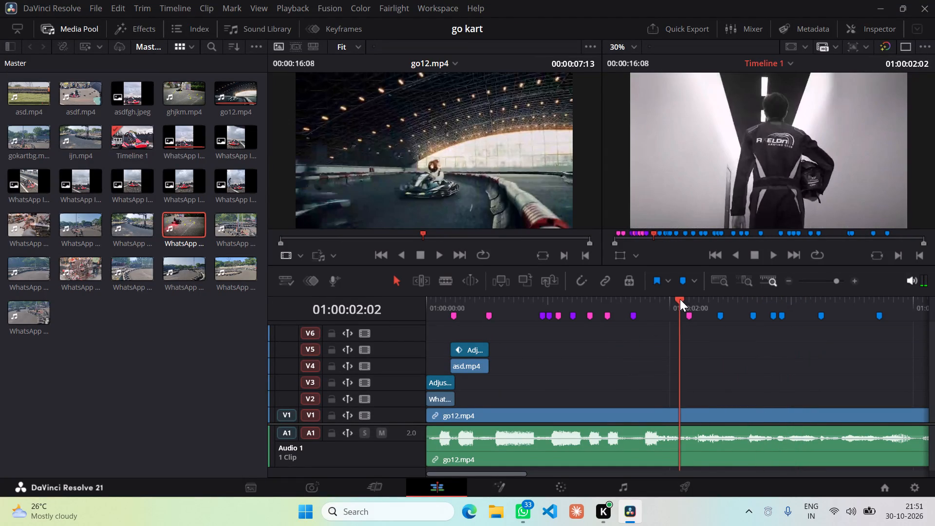
left_click_drag(680, 299, 463, 333)
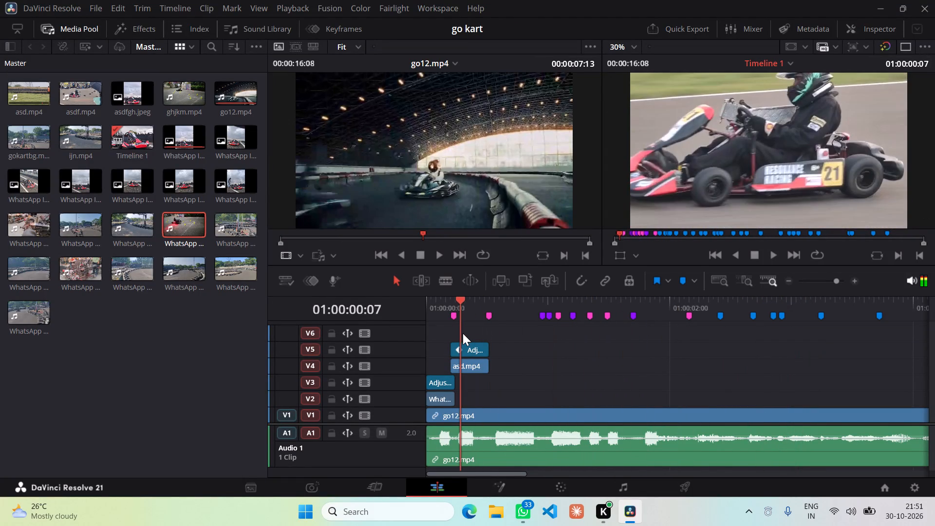
Scrub across the asd.mp4 clip and back to 01:00:00:00, and play the opening of the edit from there.
left_click_drag(463, 333, 490, 333)
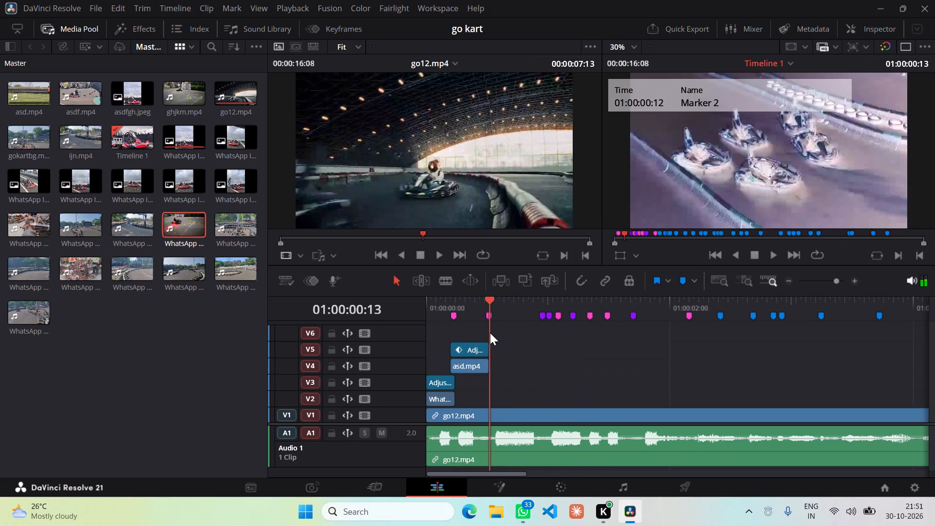
left_click_drag(490, 333, 470, 334)
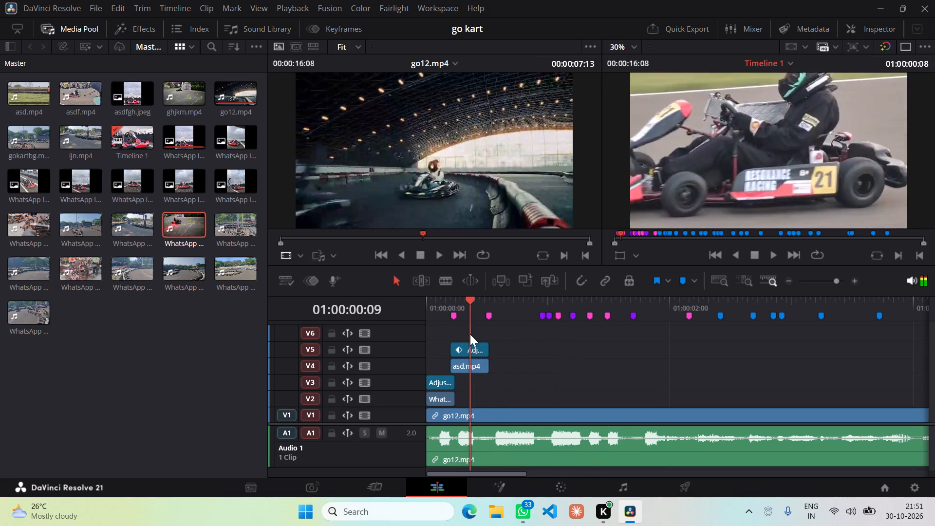
left_click_drag(470, 334, 420, 344)
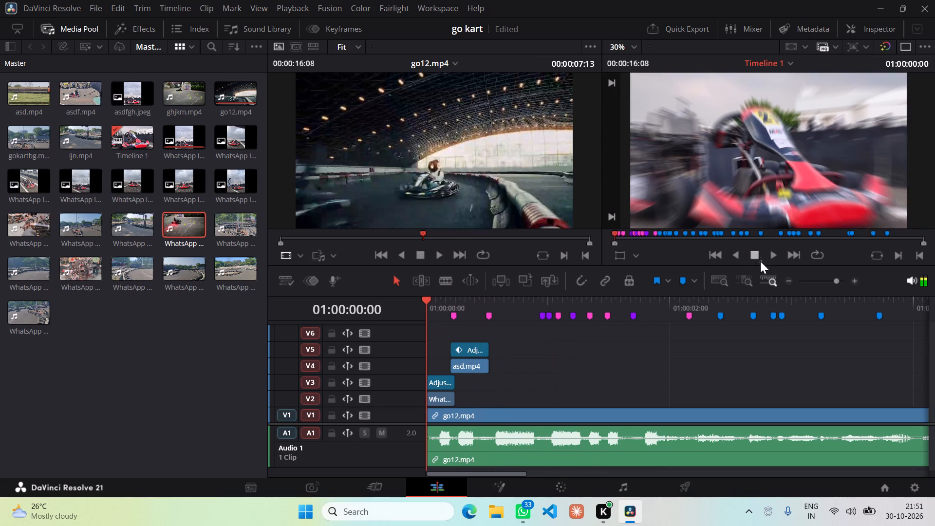
left_click(770, 255)
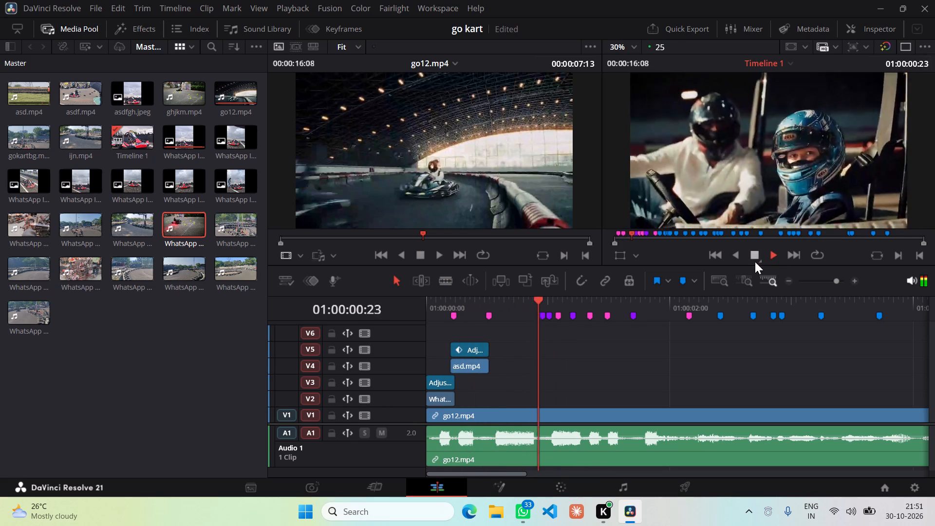
left_click(754, 261)
Place the playhead at 01:00:00:13, at Marker 2 by the end of the asd.mp4 clip.
left_click_drag(599, 297, 490, 318)
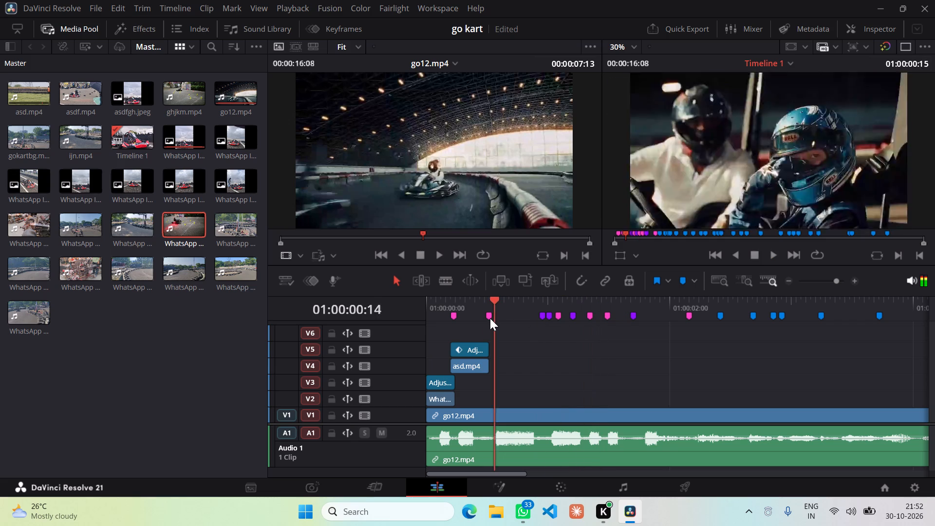
left_click_drag(490, 318, 489, 316)
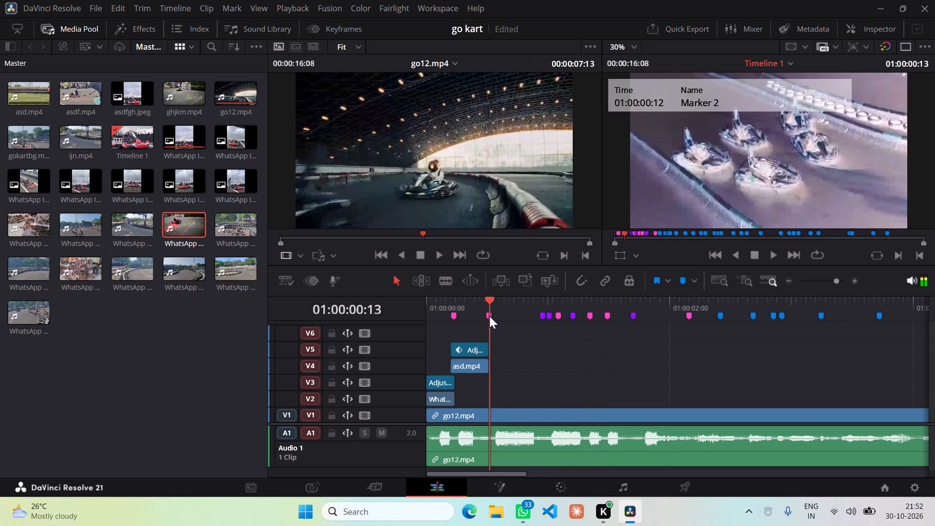
left_click_drag(489, 316, 490, 316)
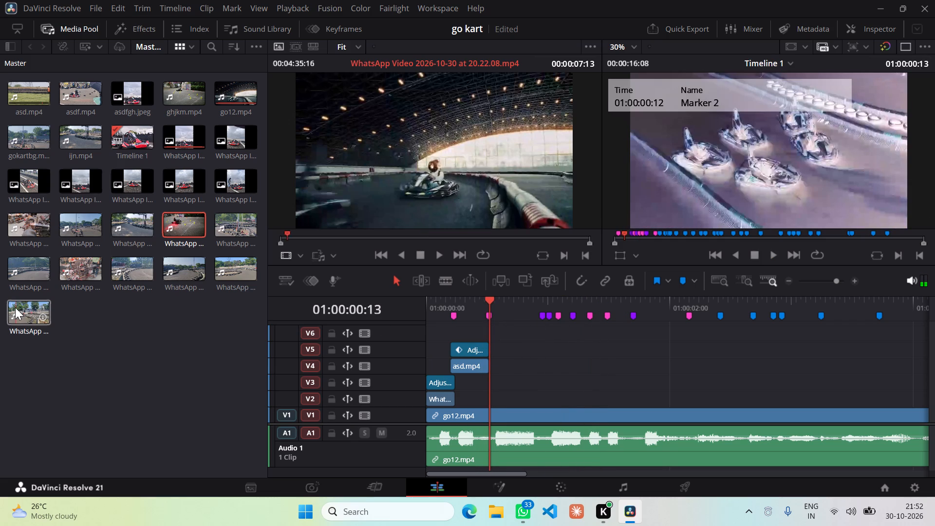